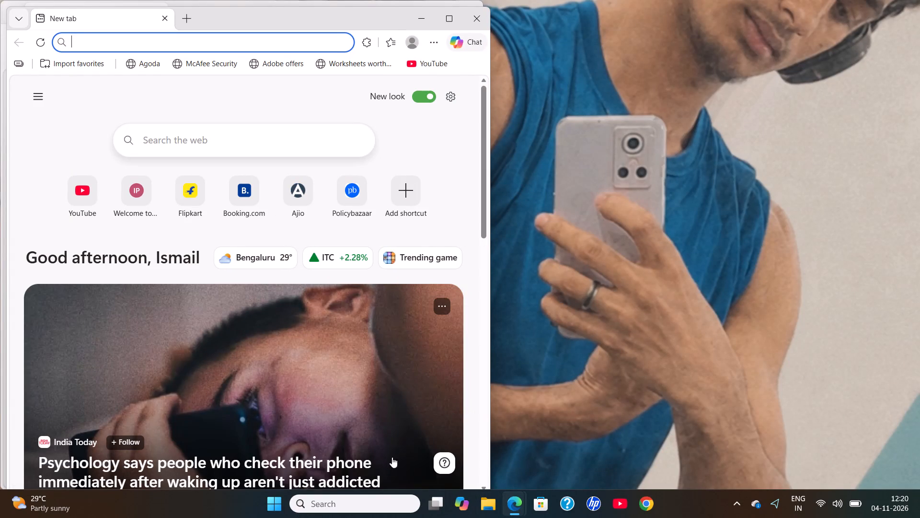
Switch to Google Chrome and maximize its profile selection window.
double_click(638, 501)
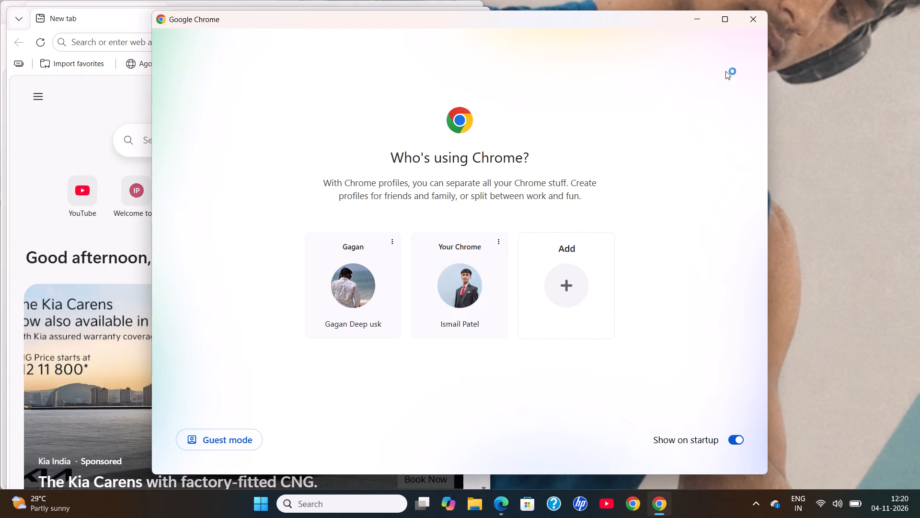
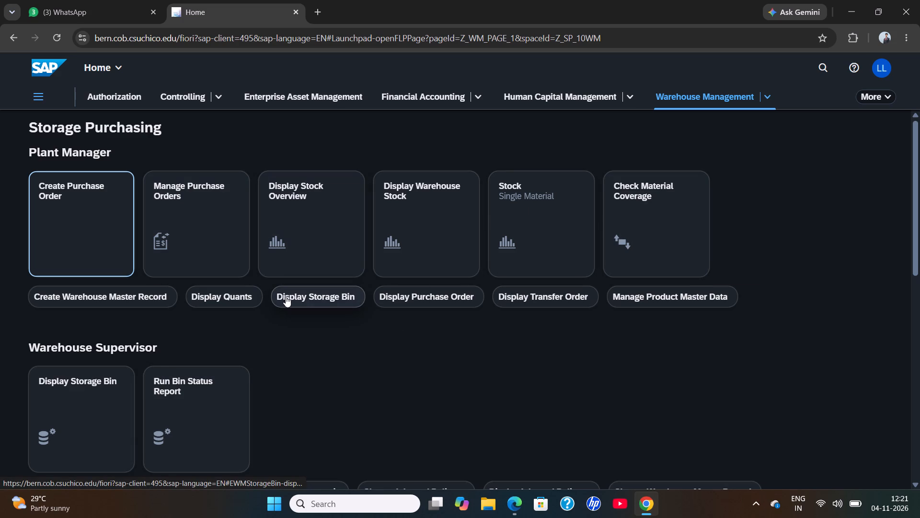
Open Display Warehouse Stock and enter material 103044 as the material selection.
left_click(424, 257)
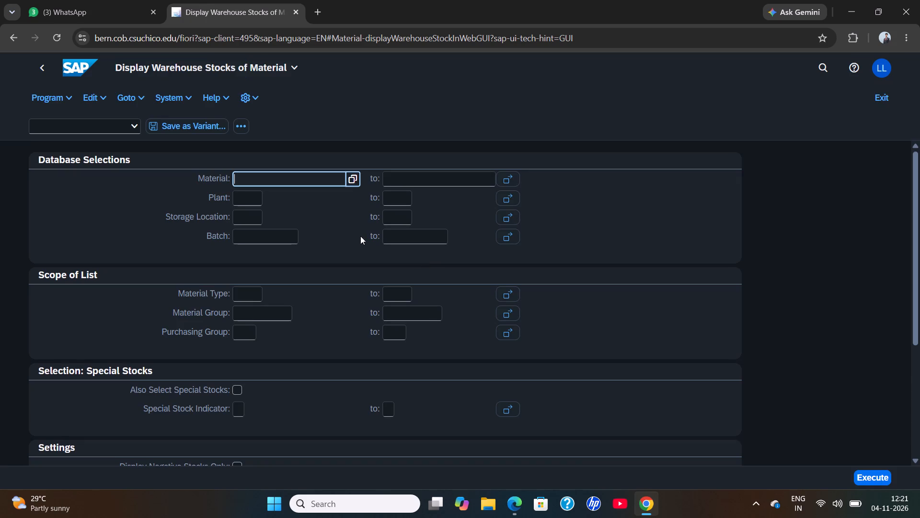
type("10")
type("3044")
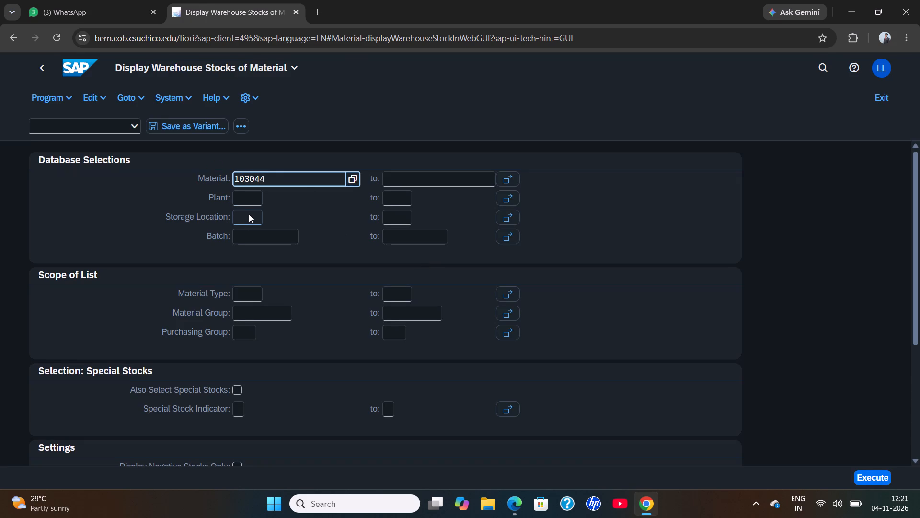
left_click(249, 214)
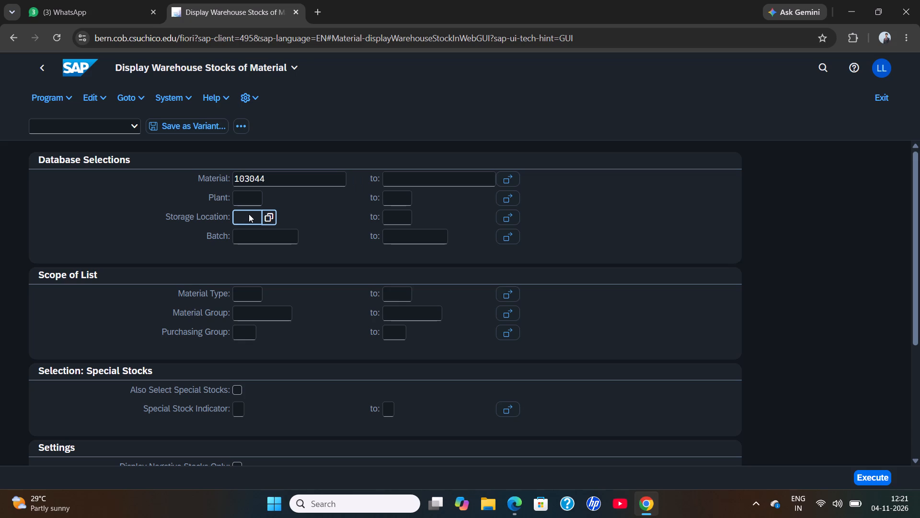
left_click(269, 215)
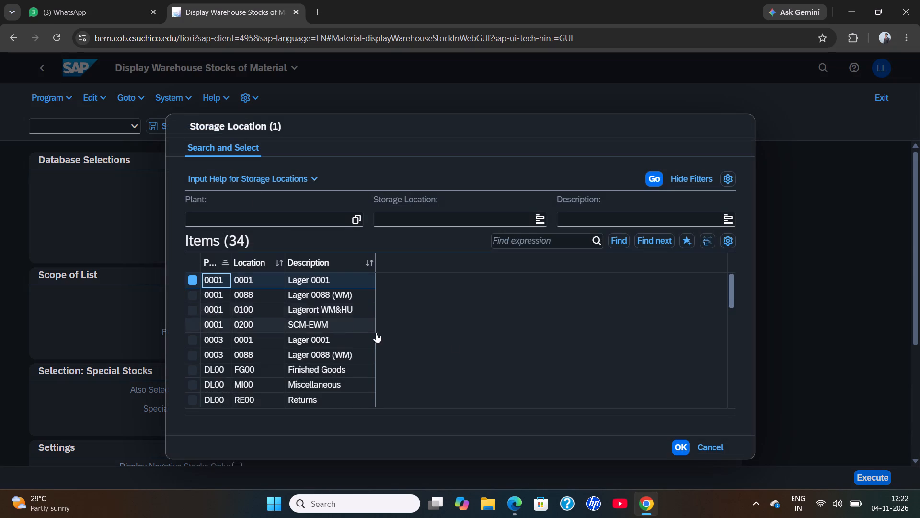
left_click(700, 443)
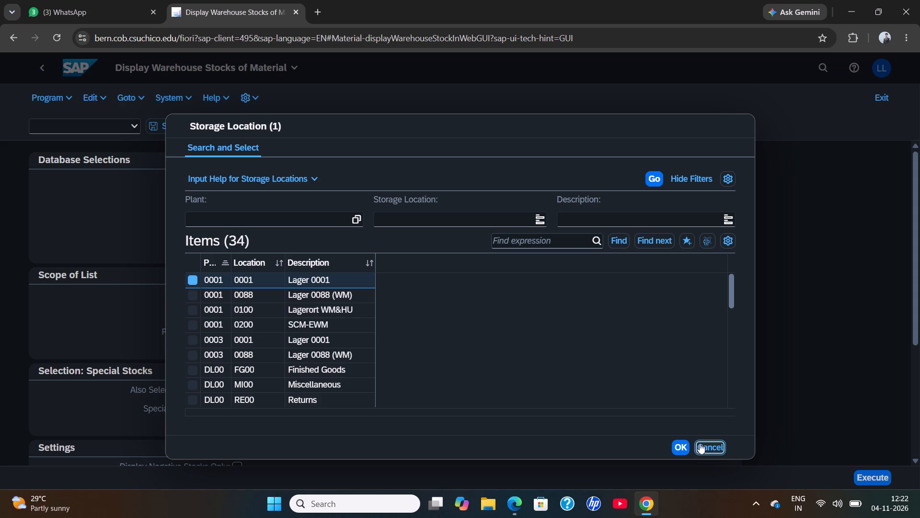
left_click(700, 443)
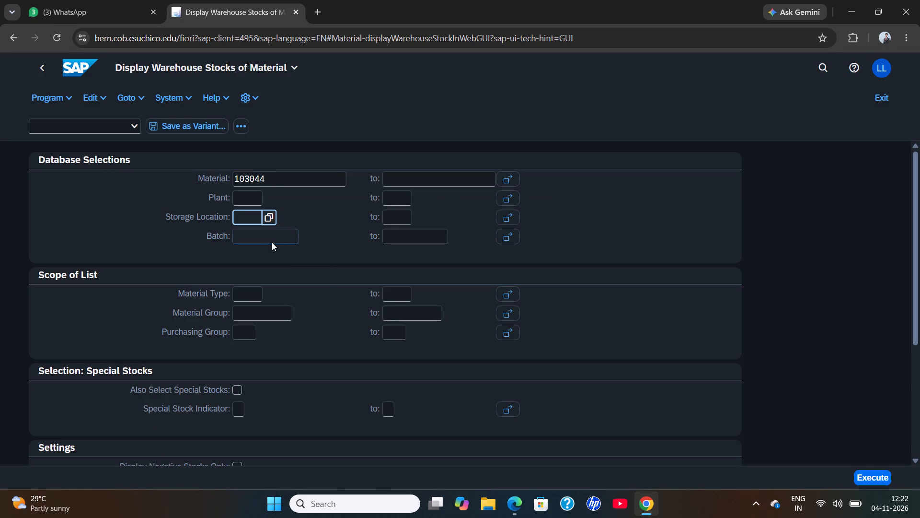
Choose plant SD00, the San Diego distribution center, from the list of possible plants as the plant selection.
left_click(253, 205)
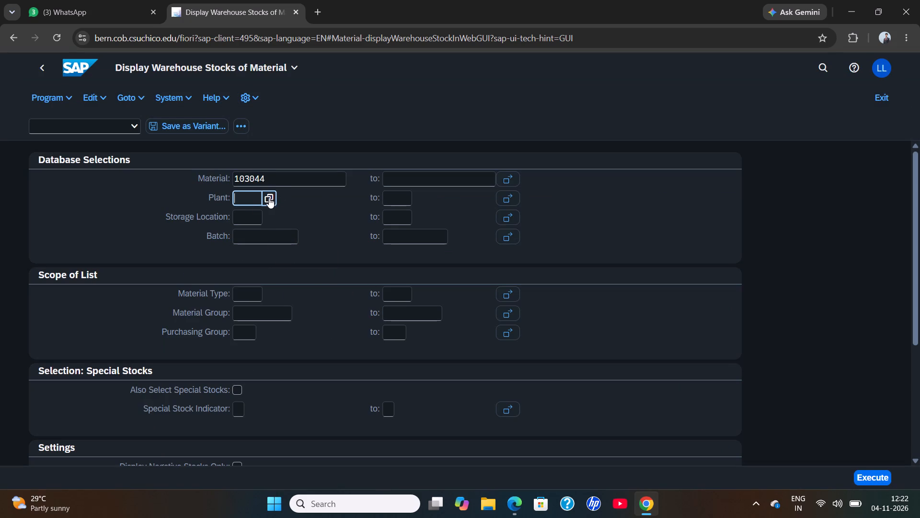
left_click(268, 198)
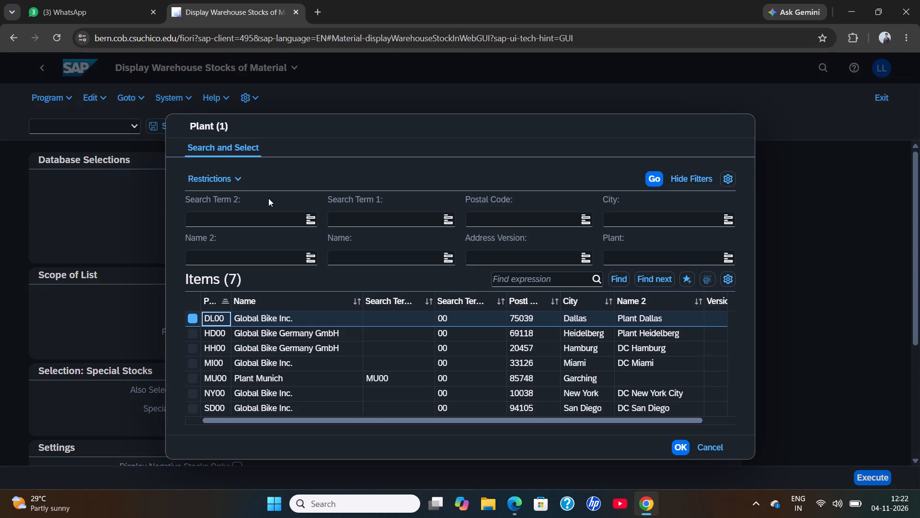
key("Down")
key("Down")
key("Down")
key("Down")
key("Down")
key("Down")
key("Down")
key("Down")
key("Down")
key("Down")
key("Down")
key("Down")
key("Down")
key("Down")
key("Down")
key("Down")
key("Down")
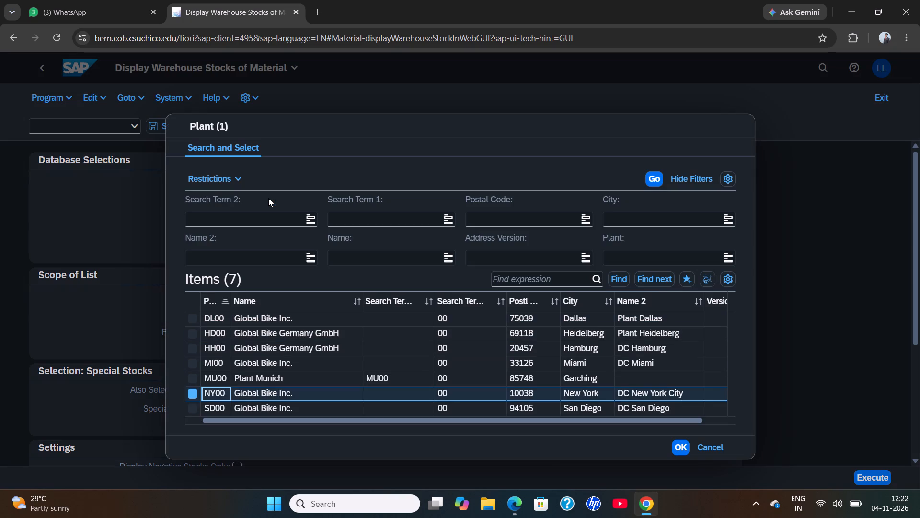
key("Return")
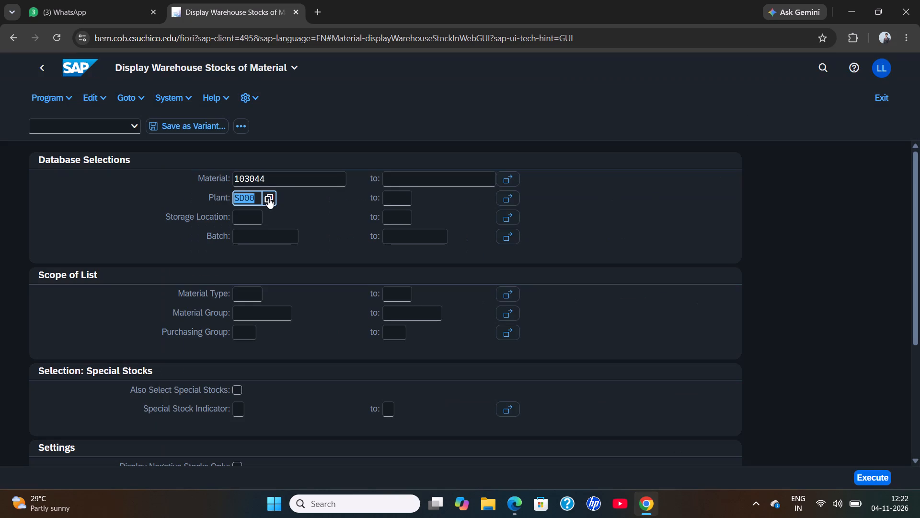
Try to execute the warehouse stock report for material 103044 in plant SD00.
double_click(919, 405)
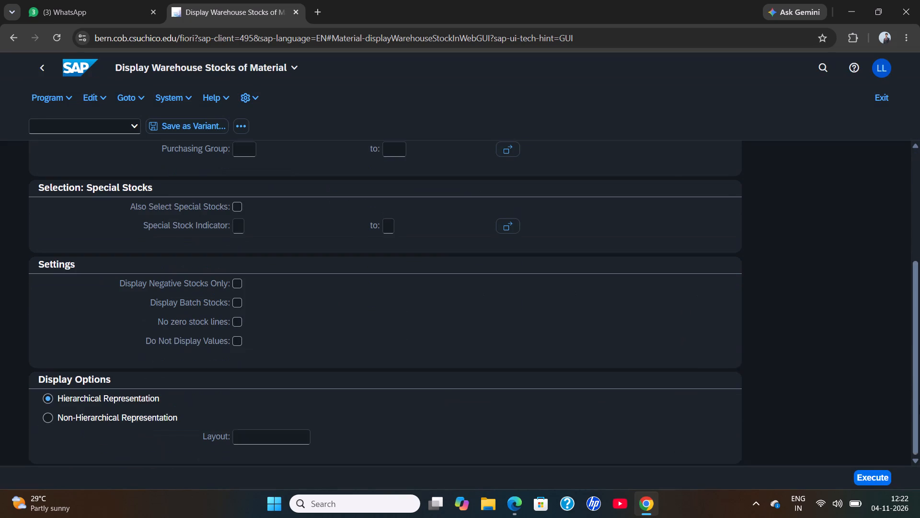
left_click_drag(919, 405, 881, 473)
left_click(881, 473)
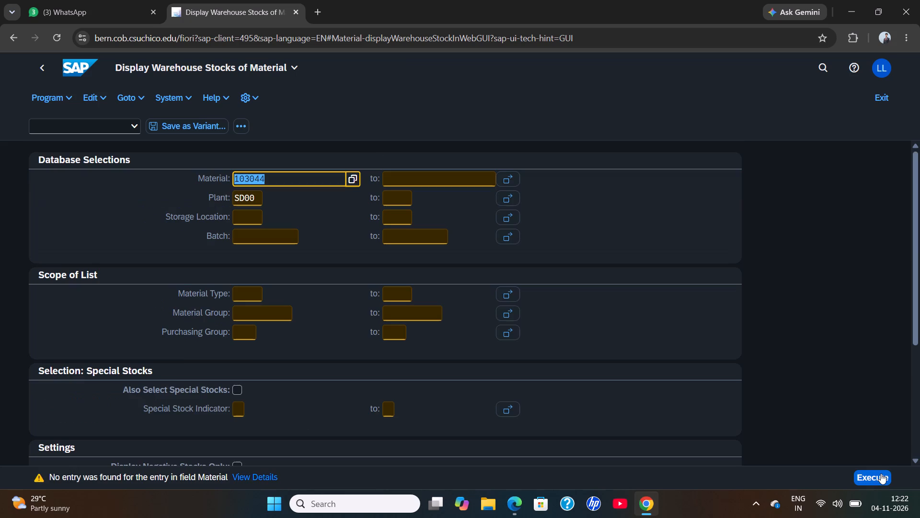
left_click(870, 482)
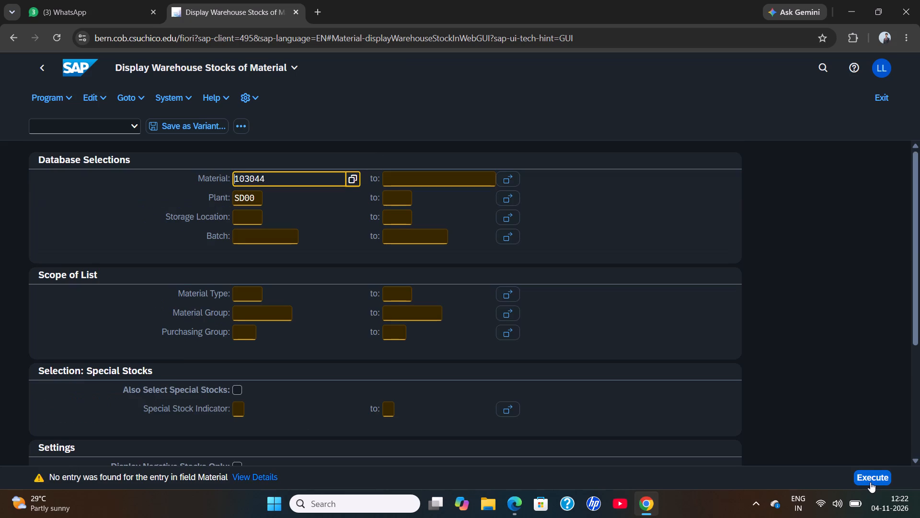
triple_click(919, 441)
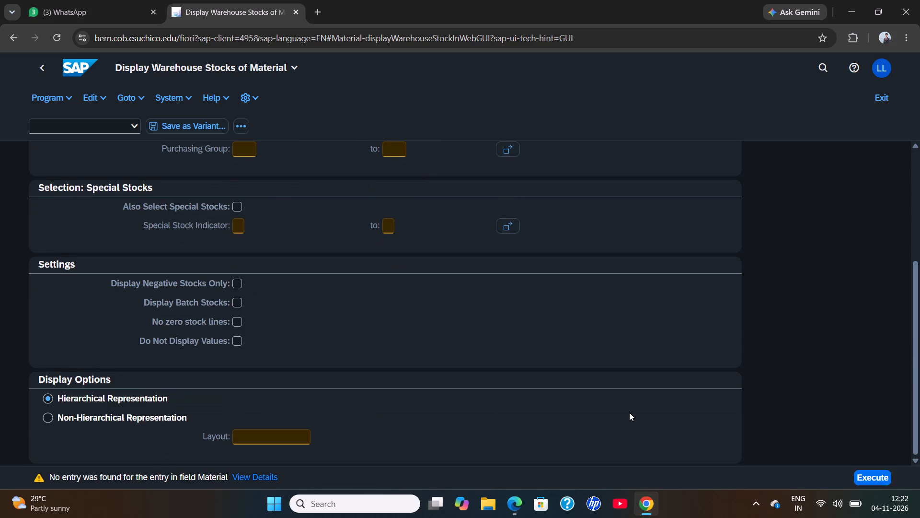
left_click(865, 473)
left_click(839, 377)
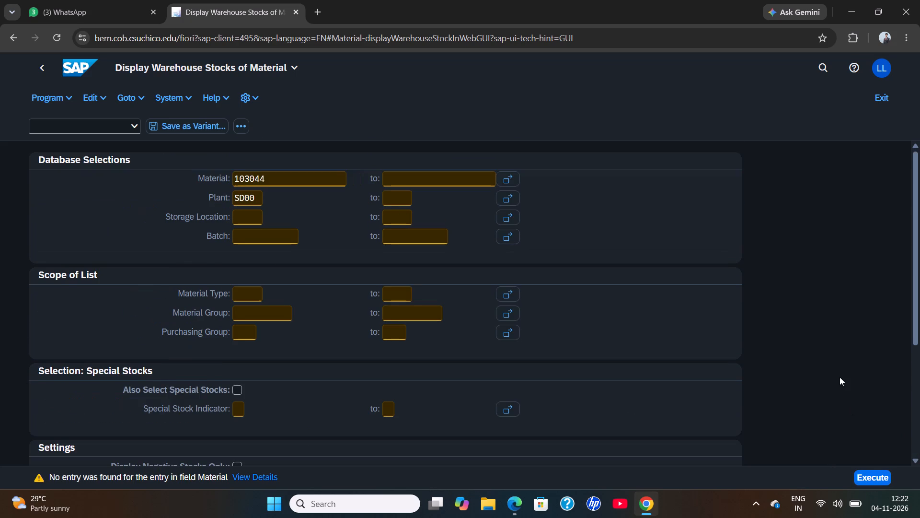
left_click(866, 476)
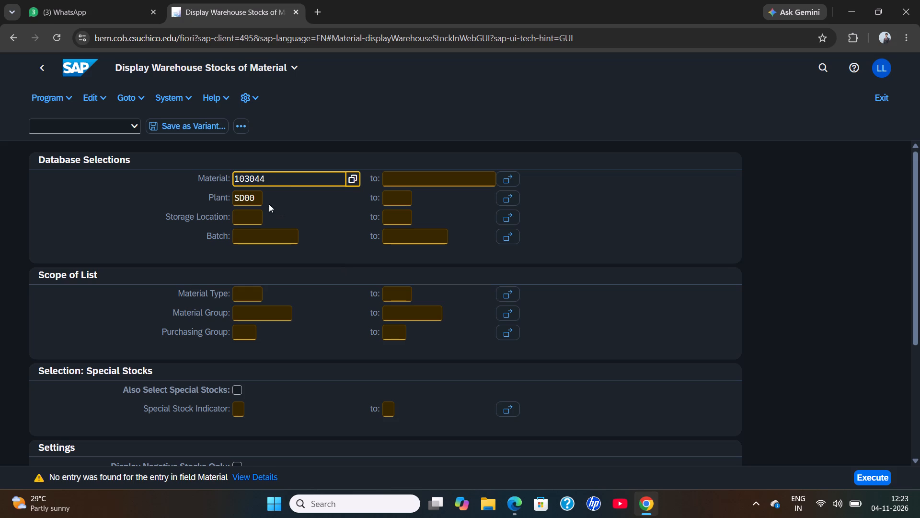
Clear the material number from the material selection.
left_click(287, 178)
key("BackSpace")
key("BackSpace")
key("BackSpace")
key("BackSpace")
key("BackSpace")
key("BackSpace")
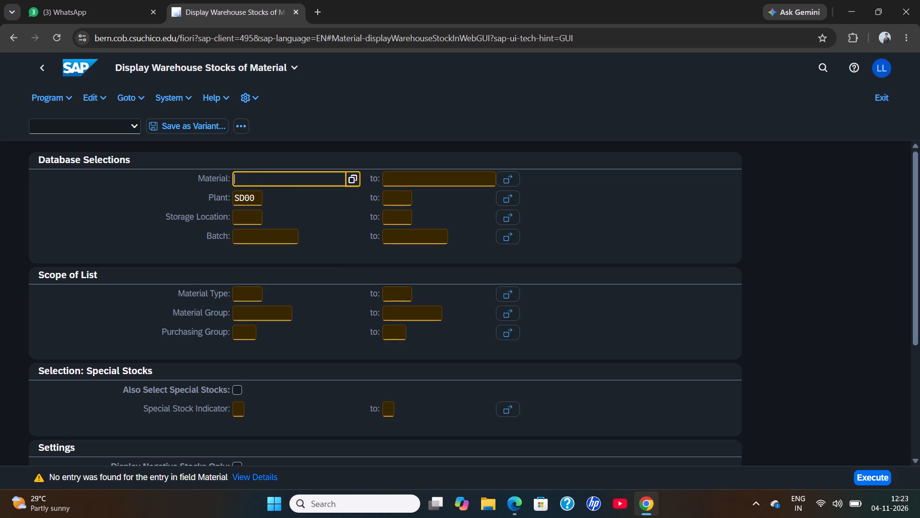
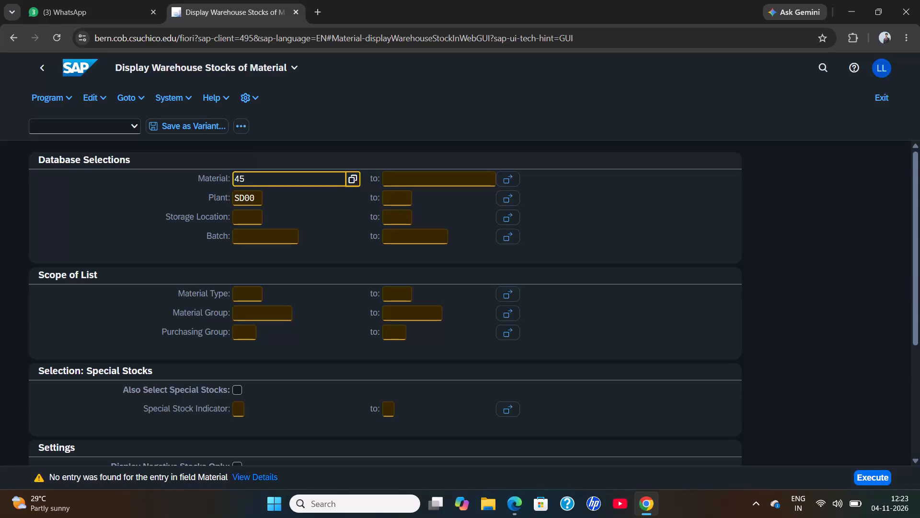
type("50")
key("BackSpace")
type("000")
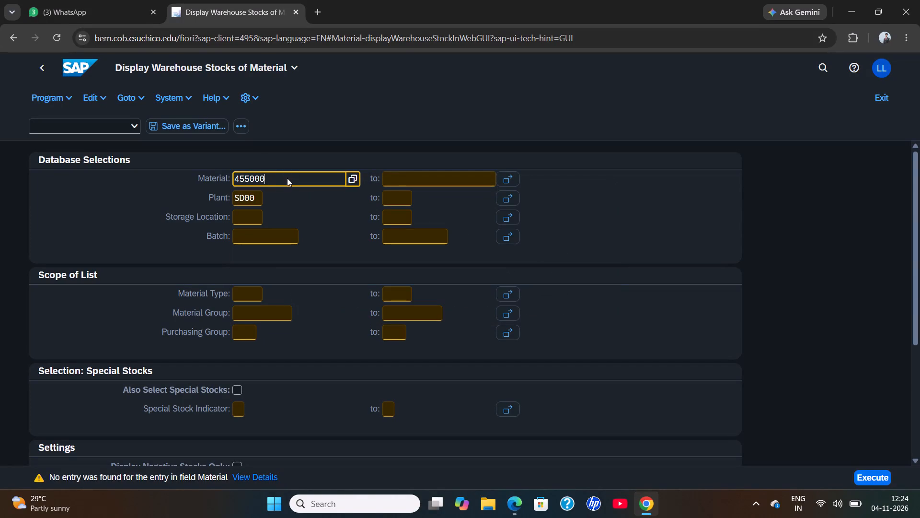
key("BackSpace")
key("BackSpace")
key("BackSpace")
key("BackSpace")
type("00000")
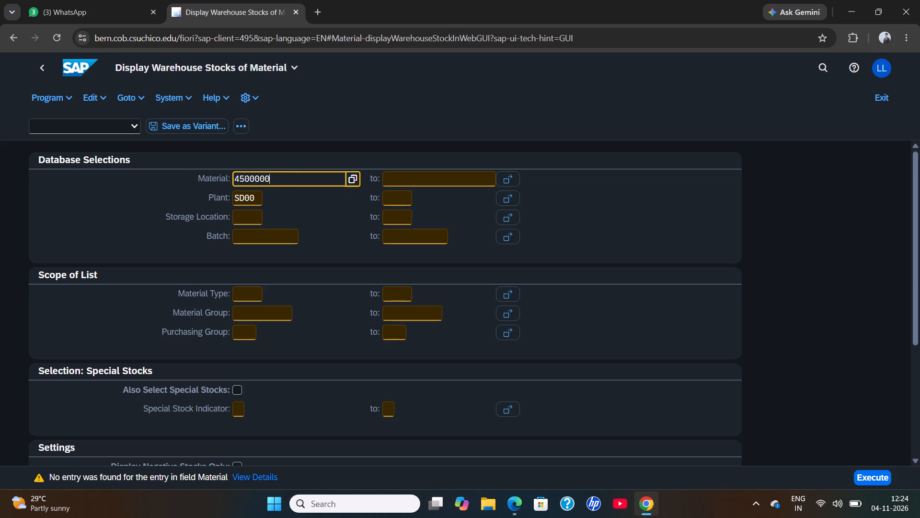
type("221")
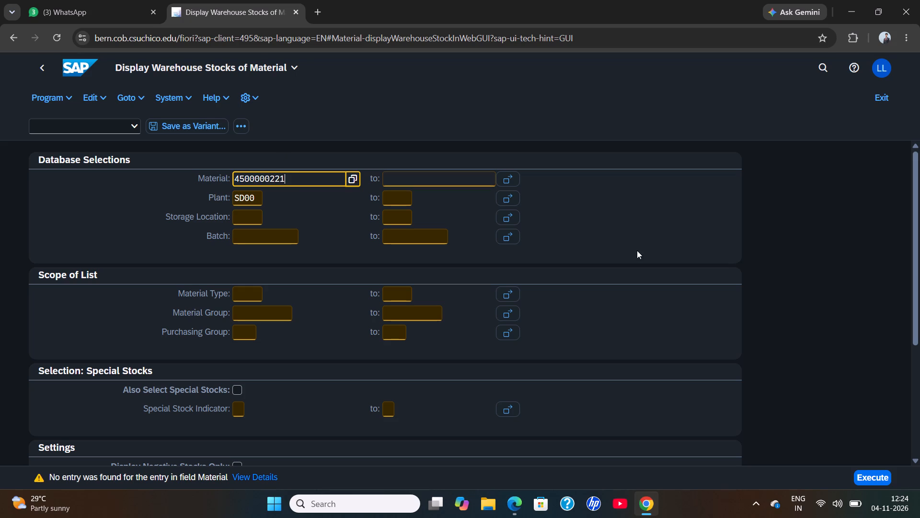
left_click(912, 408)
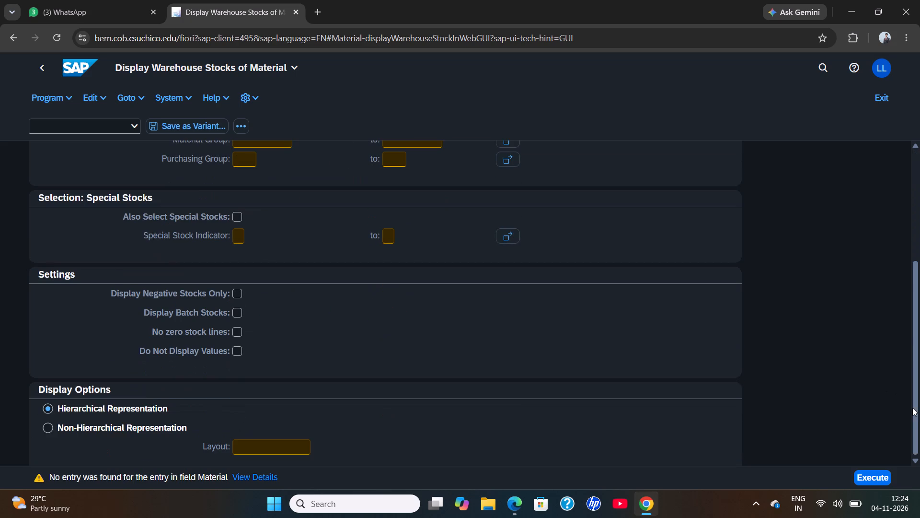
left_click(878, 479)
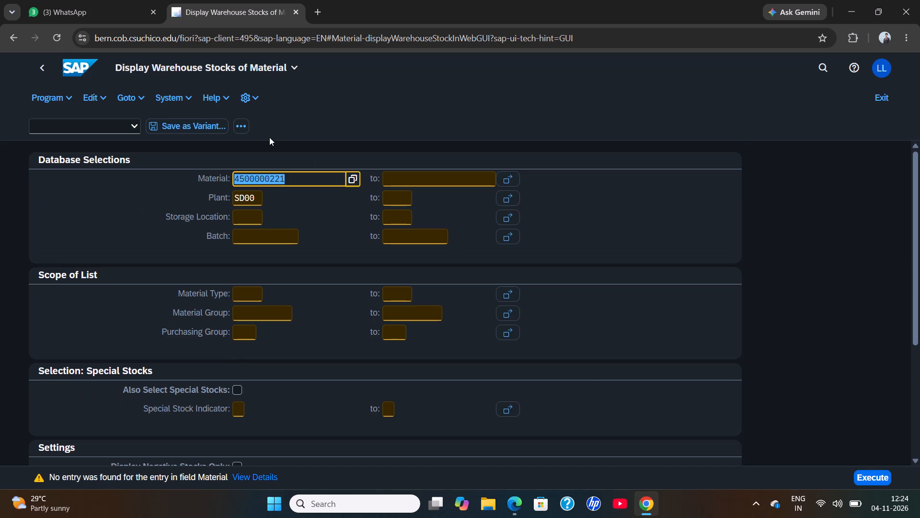
Replace the material selection with the elbow pads material EPAD1044 from the search suggestions.
left_click(293, 182)
key("BackSpace")
key("BackSpace")
key("BackSpace")
key("BackSpace")
key("BackSpace")
key("BackSpace")
key("BackSpace")
key("BackSpace")
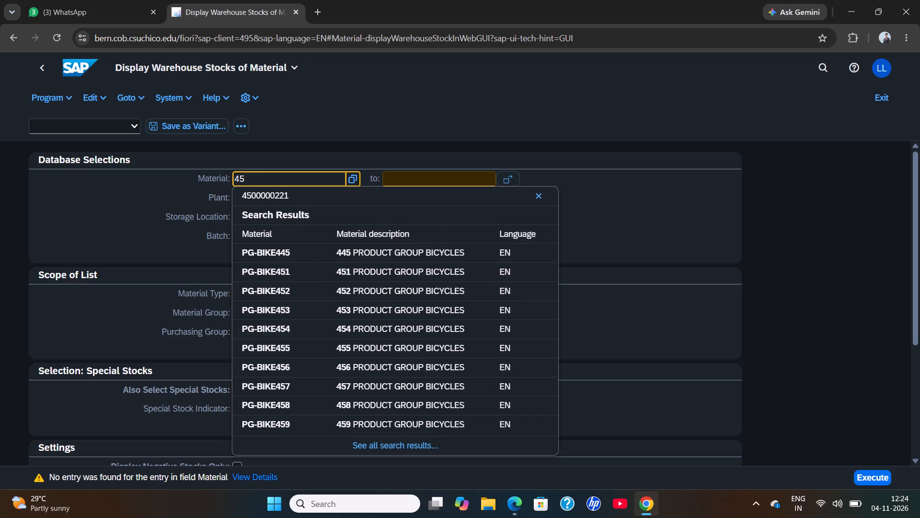
key("BackSpace")
key("BackSpace")
key("BackSpace")
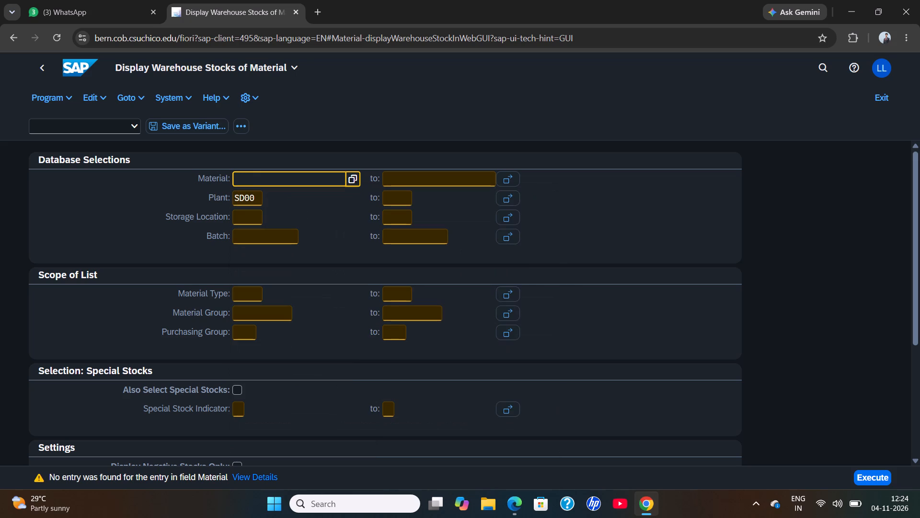
key("e")
key("p")
key("BackSpace")
key("BackSpace")
type("EPAD")
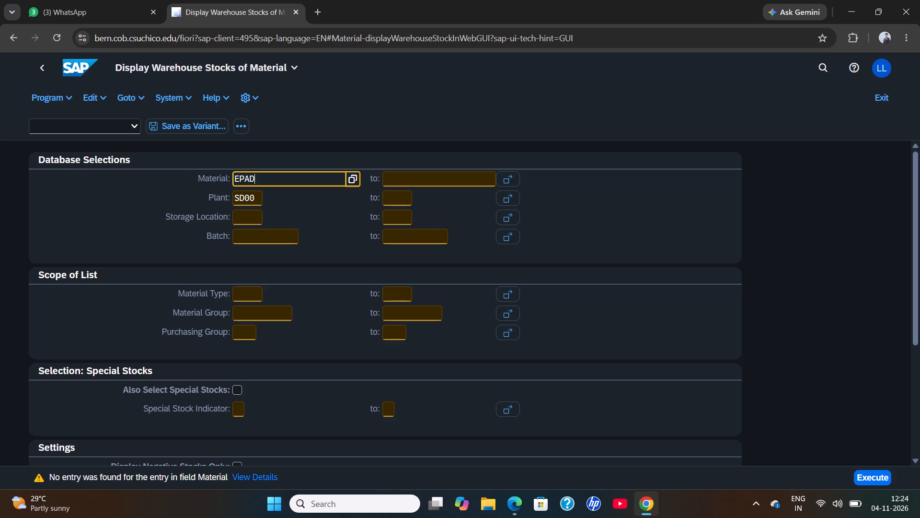
key("1")
type("044")
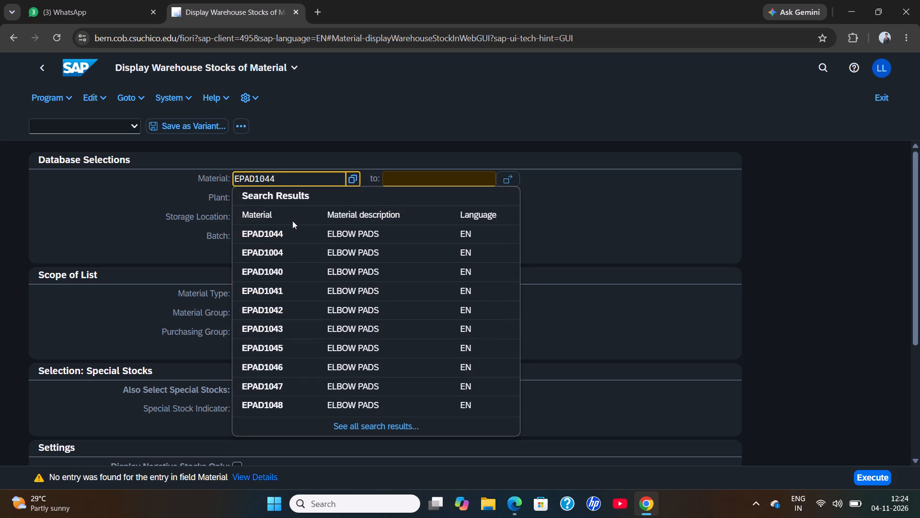
left_click(294, 234)
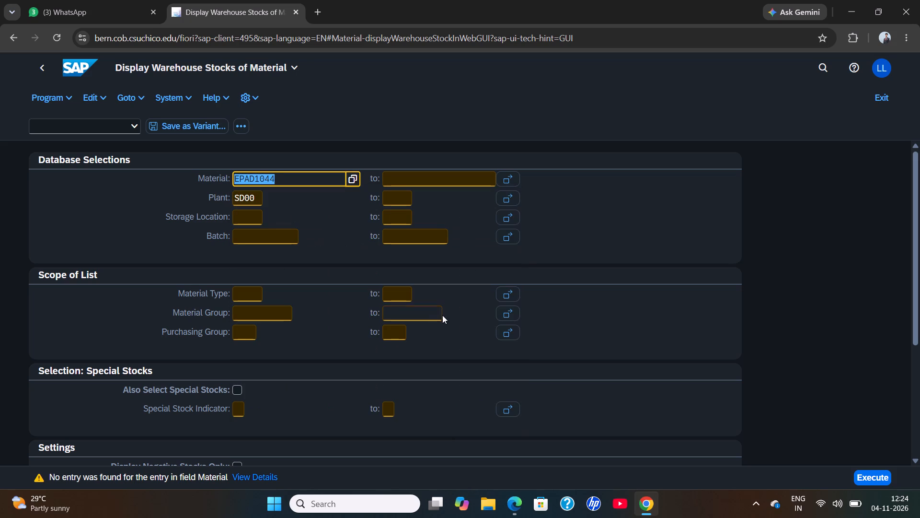
Execute the warehouse stock report for EPAD1044 in plant SD00, then return to the Warehouse Management home page.
left_click(876, 477)
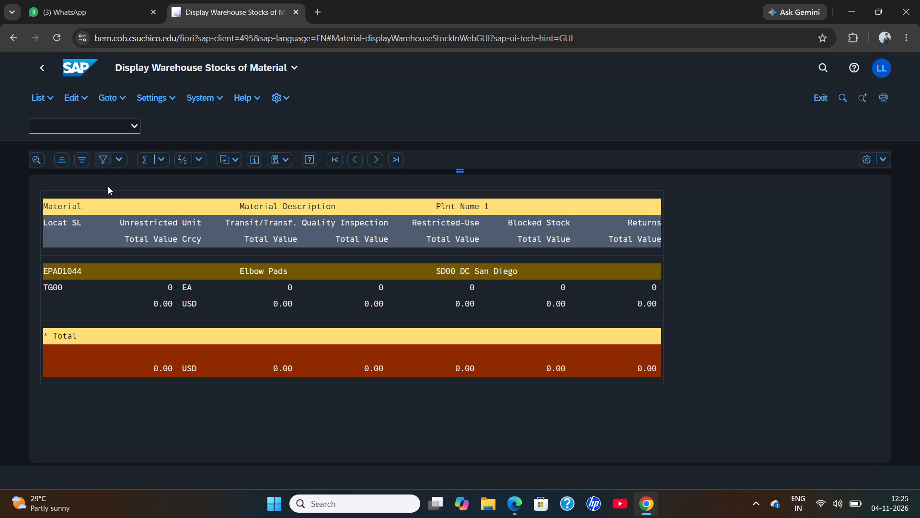
left_click(43, 72)
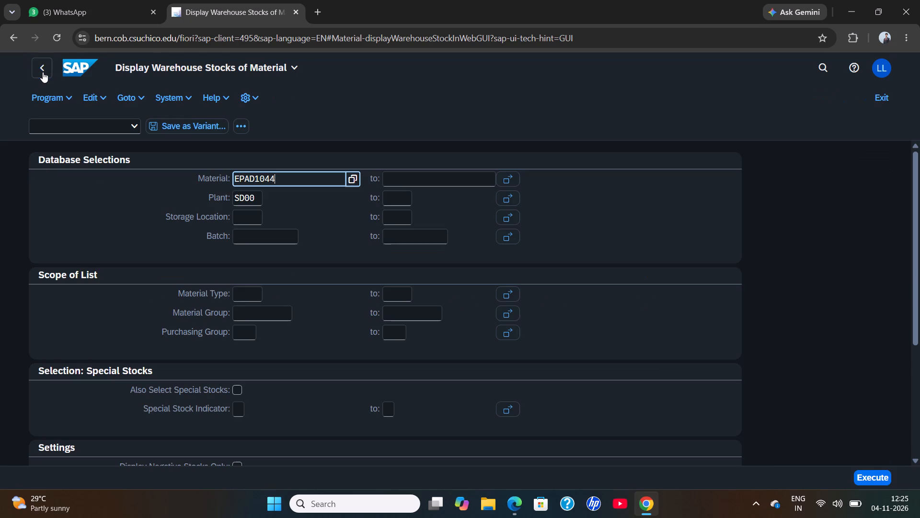
left_click(45, 75)
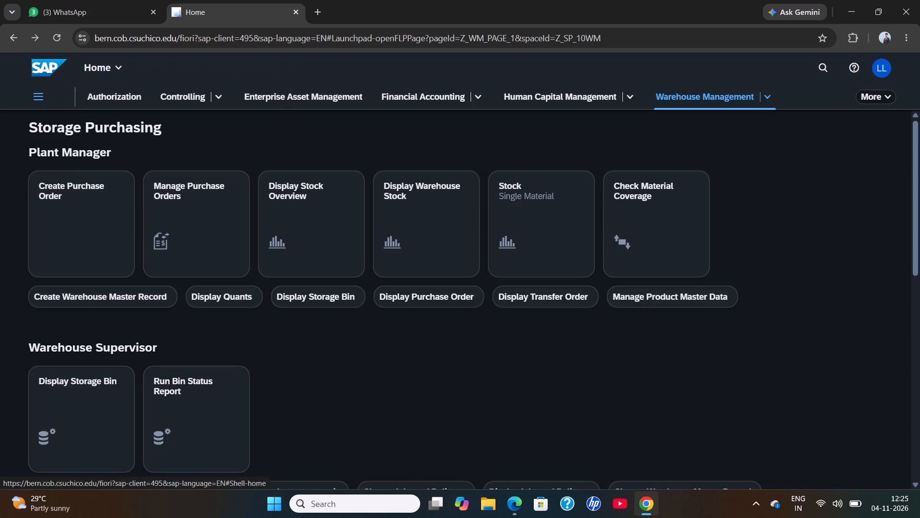
Open Create Purchase Order and enter 103044 as the supplier of the standard purchase order.
left_click(80, 205)
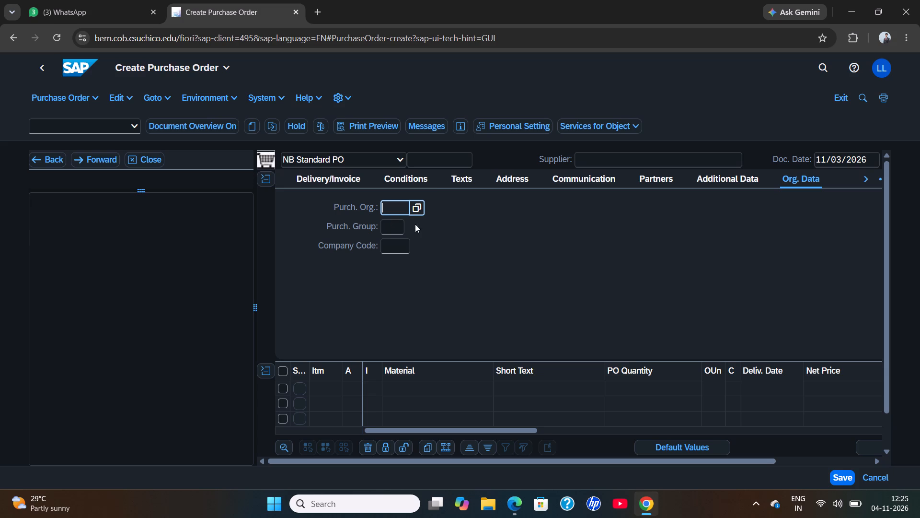
left_click(589, 156)
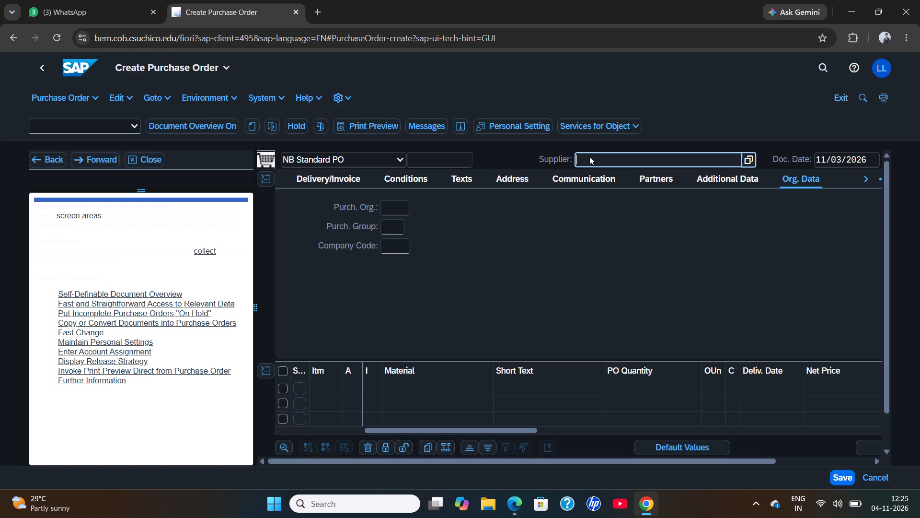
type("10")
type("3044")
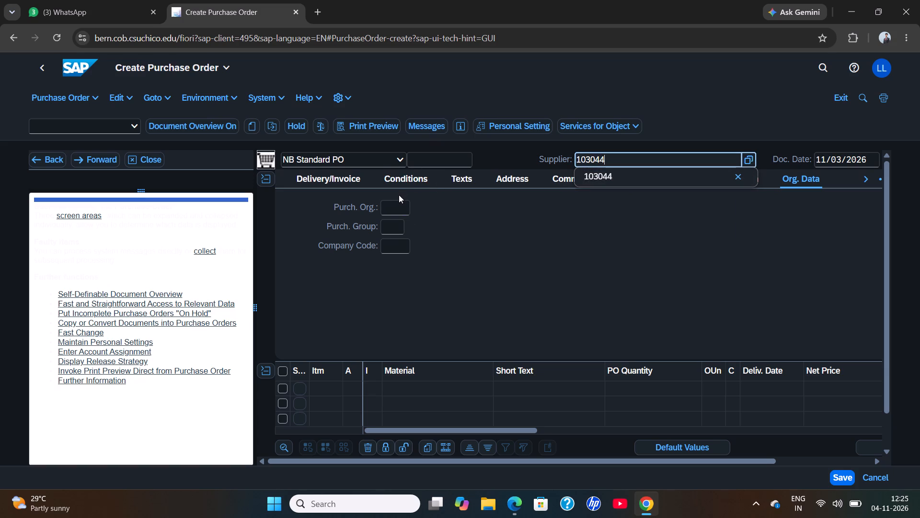
Set the order's organizational data to purchasing organization US00, purchasing group N00 (North America) and company code US00.
left_click(396, 203)
left_click(420, 204)
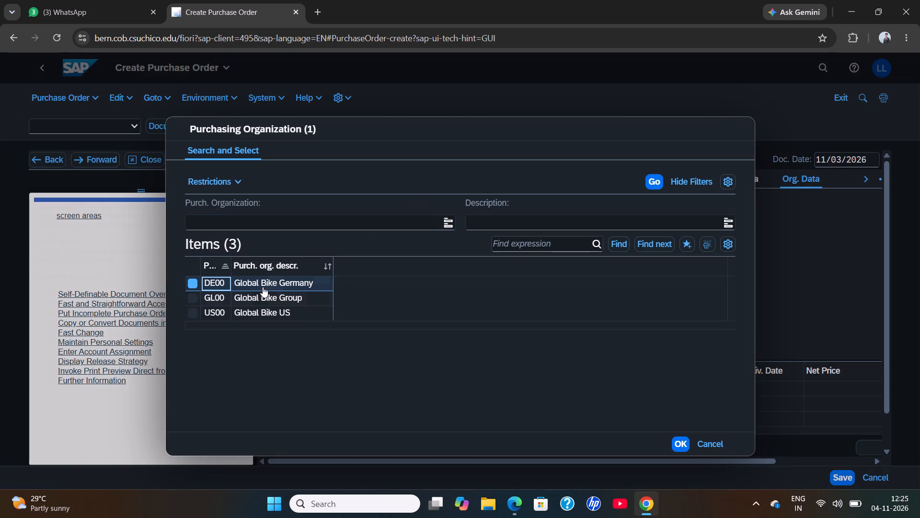
left_click(249, 310)
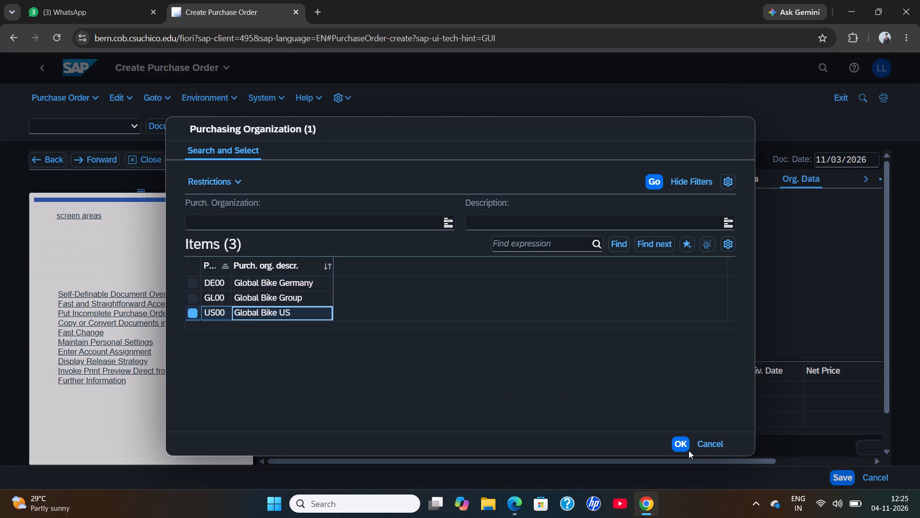
left_click(676, 448)
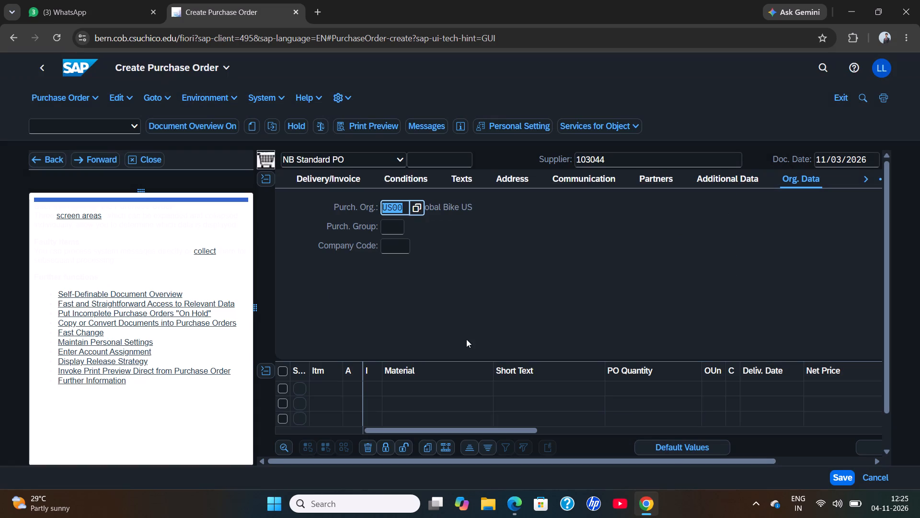
left_click(398, 229)
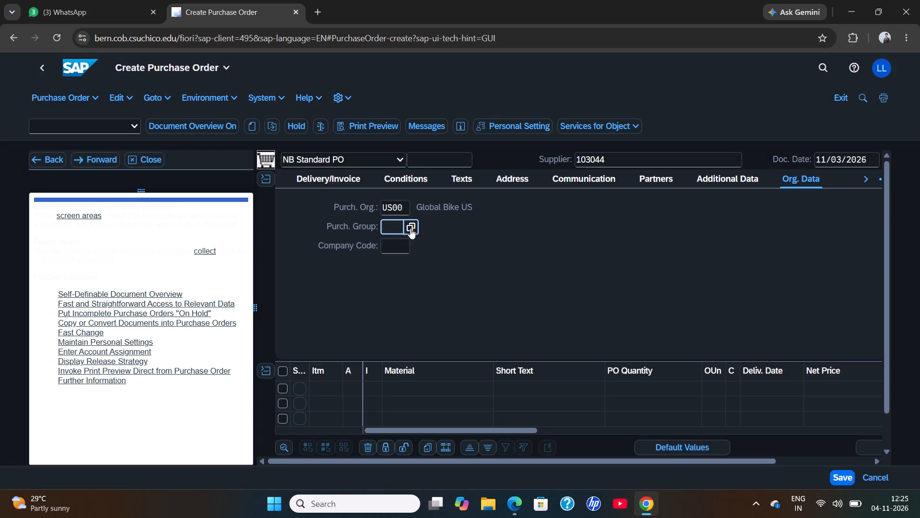
left_click(411, 228)
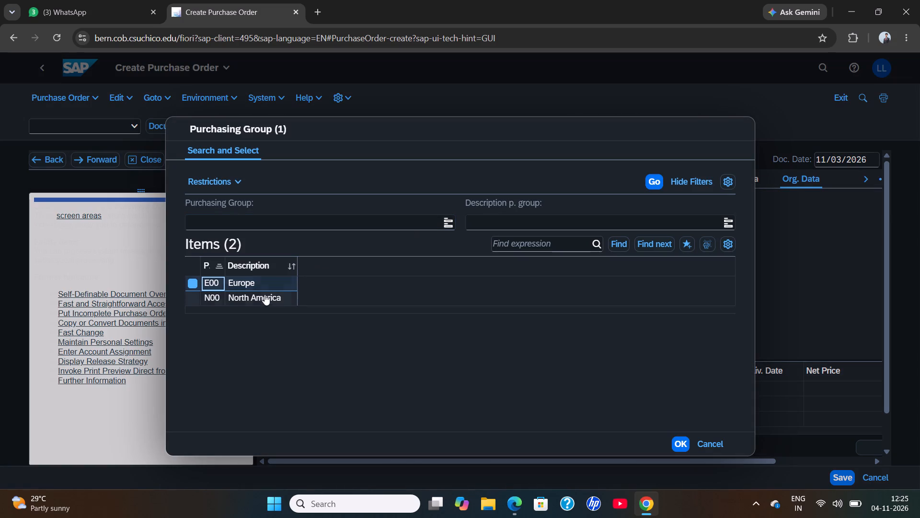
left_click(264, 296)
left_click(678, 447)
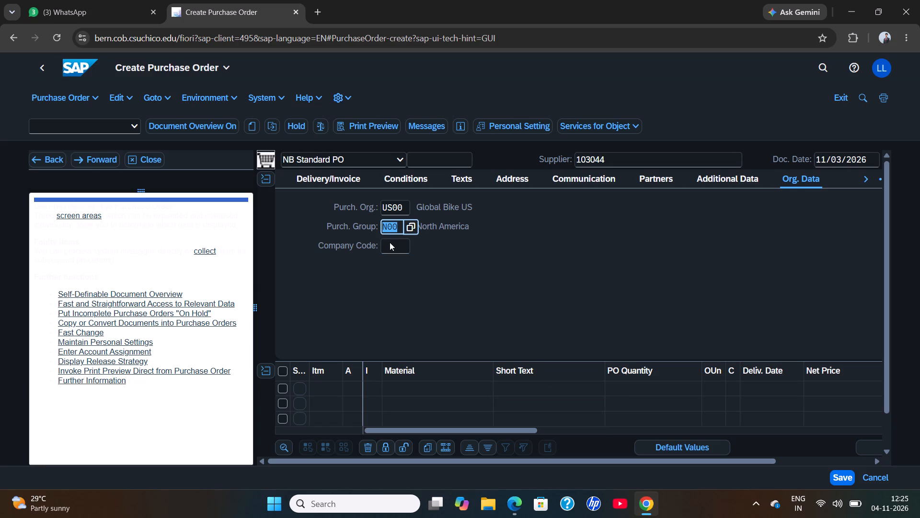
left_click(390, 243)
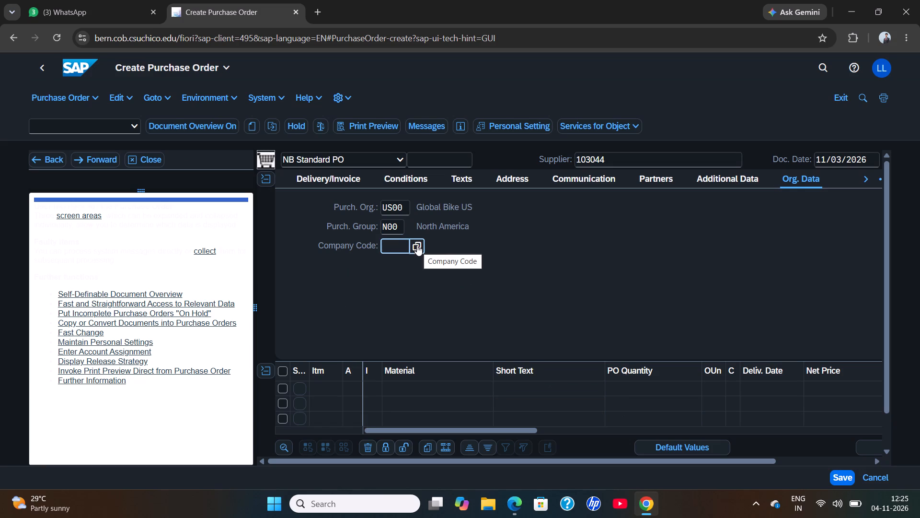
key("Return")
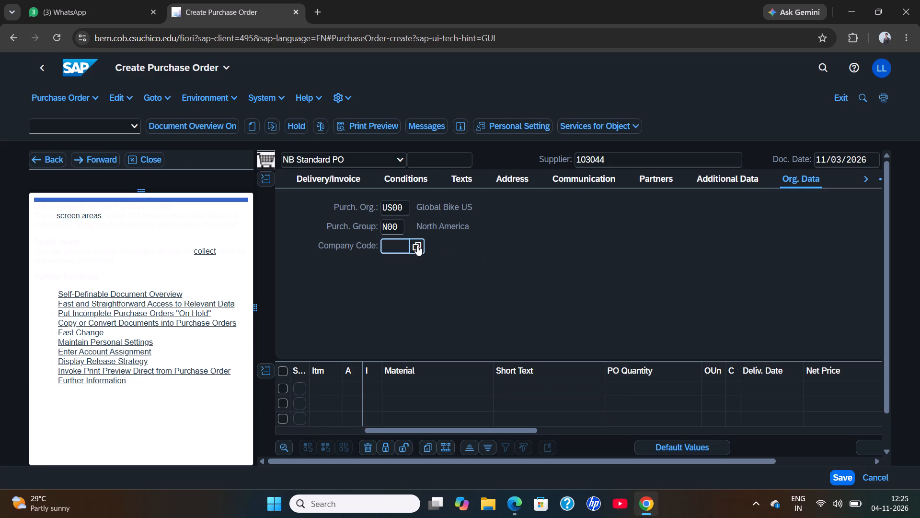
left_click(417, 245)
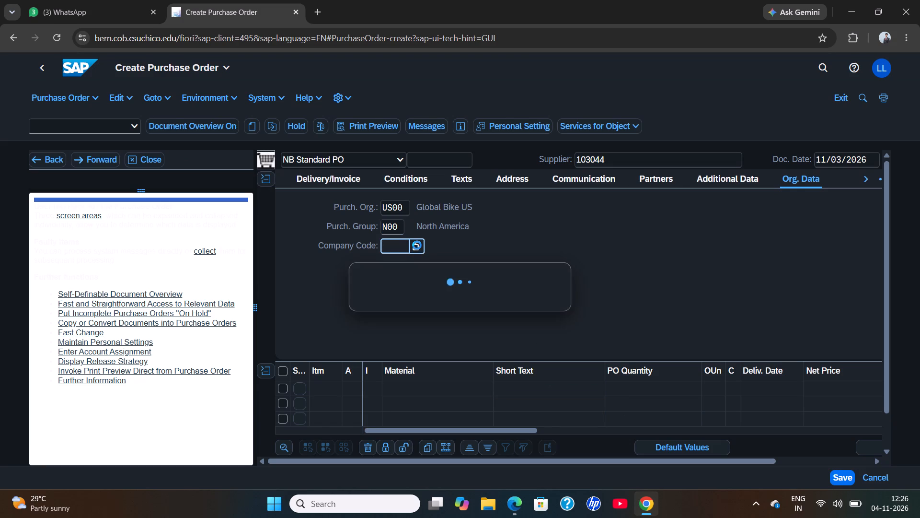
Enter item 10 with material EPAD1044 in the purchase order's first item row.
left_click(331, 384)
key("1")
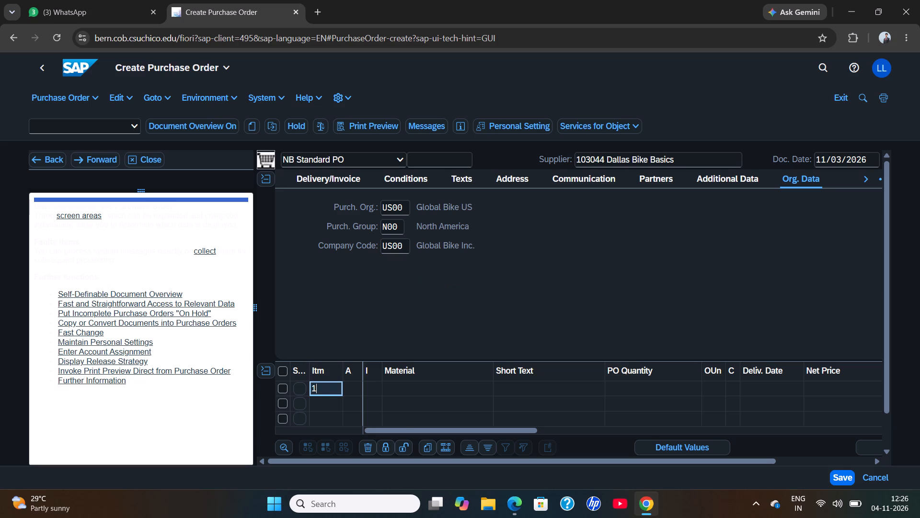
key("0")
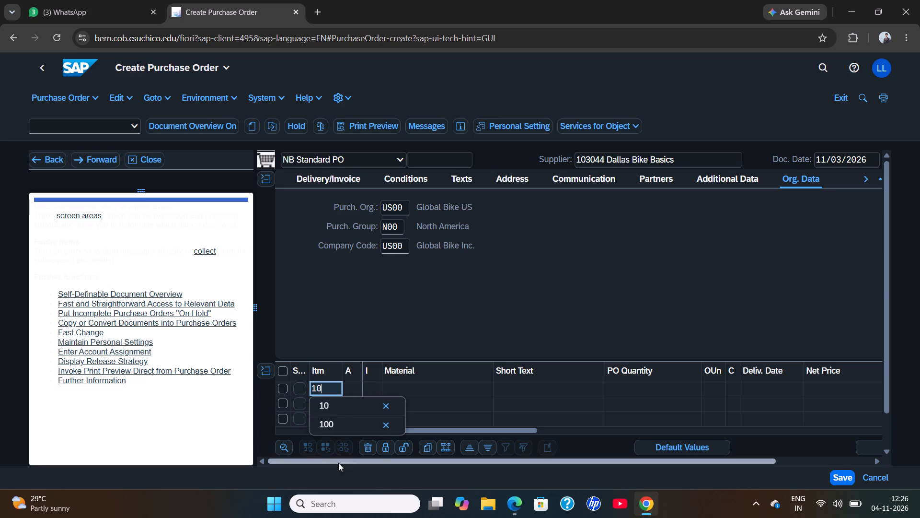
left_click(389, 390)
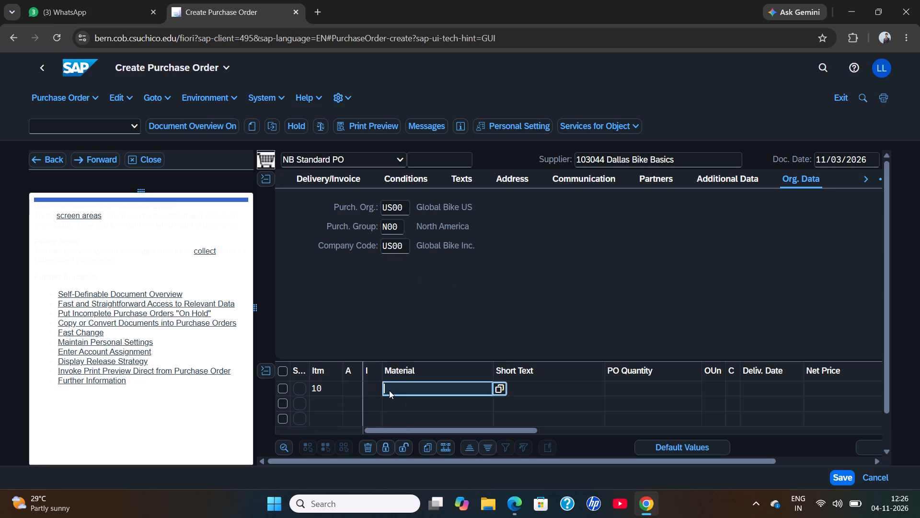
type("EPAD")
key("1")
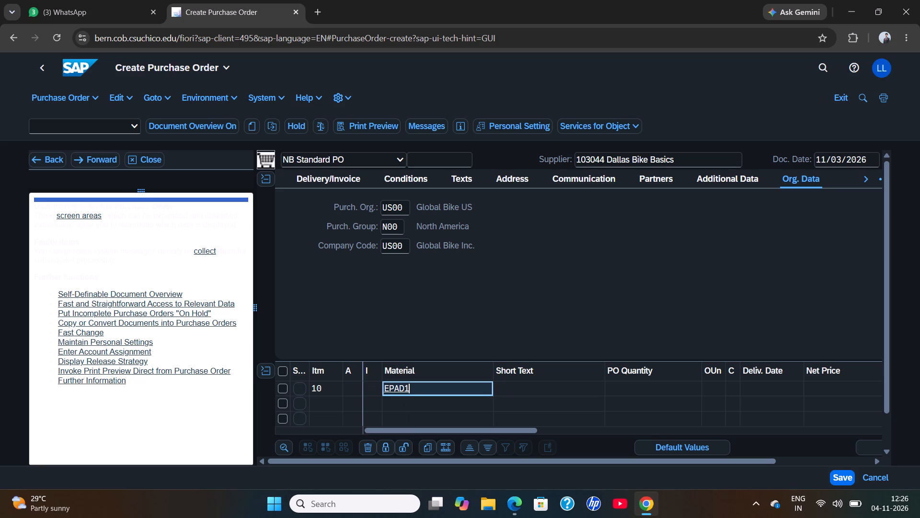
key("0")
type("44")
key("Return")
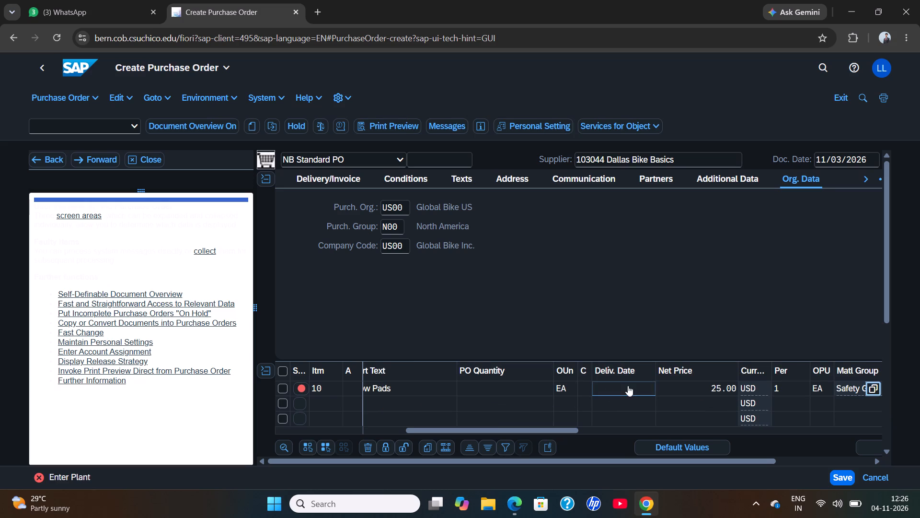
Set the elbow pads item's PO quantity to 10 and its delivery date to 11/16/2026.
left_click(516, 388)
type("10")
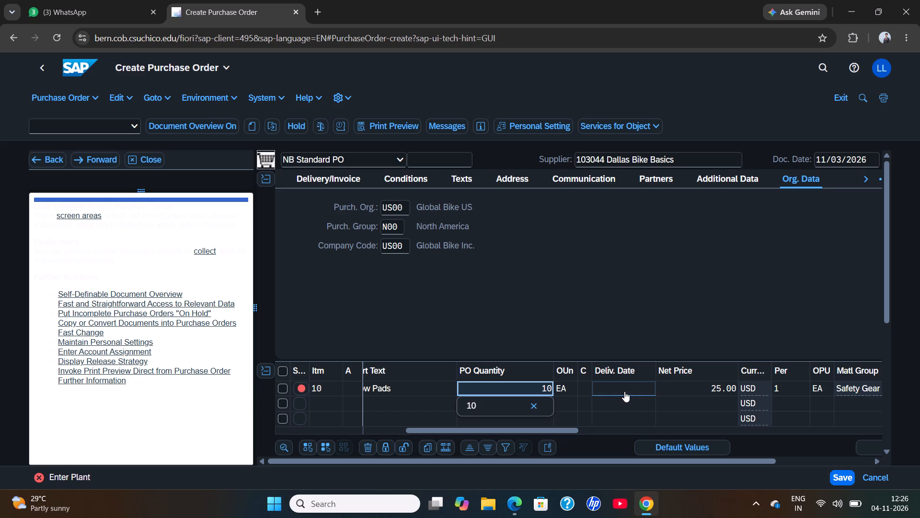
key("Return")
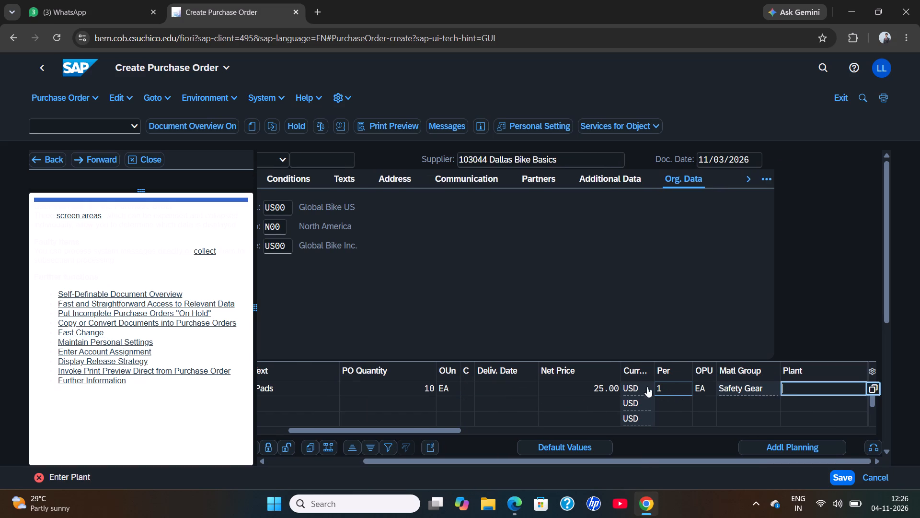
left_click(511, 386)
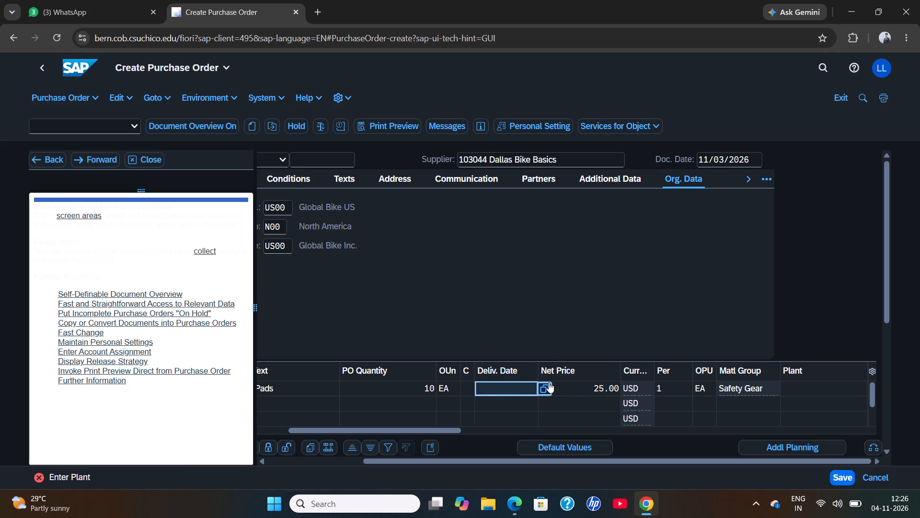
left_click(549, 382)
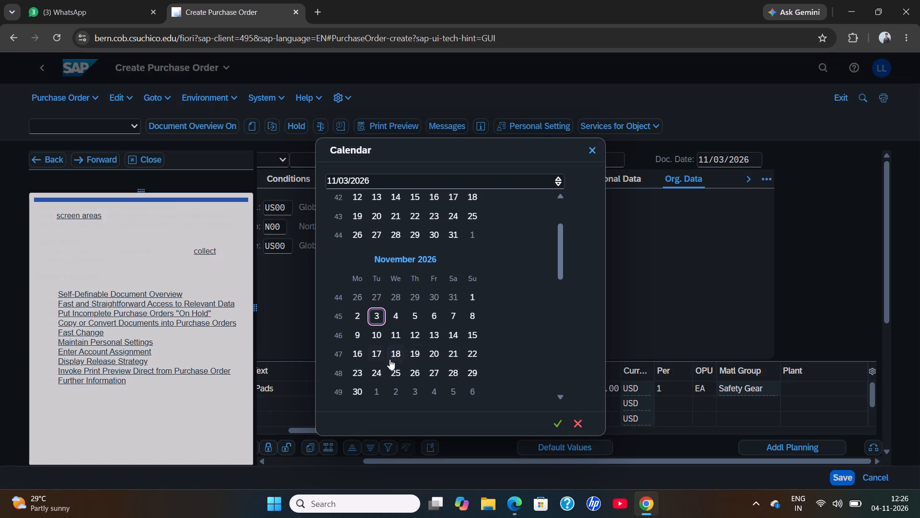
left_click(359, 353)
left_click(401, 356)
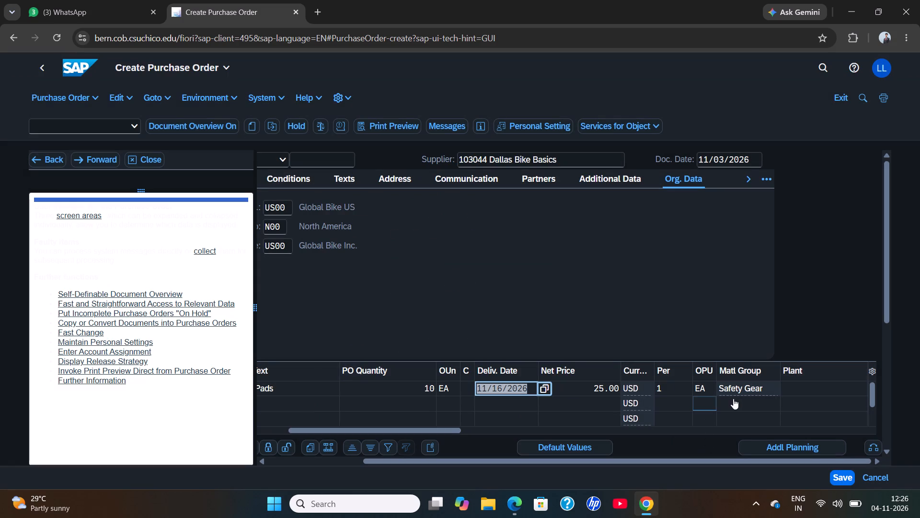
Assign plant SD00 (DC San Diego) to the elbow pads item from the plant value help.
left_click(795, 388)
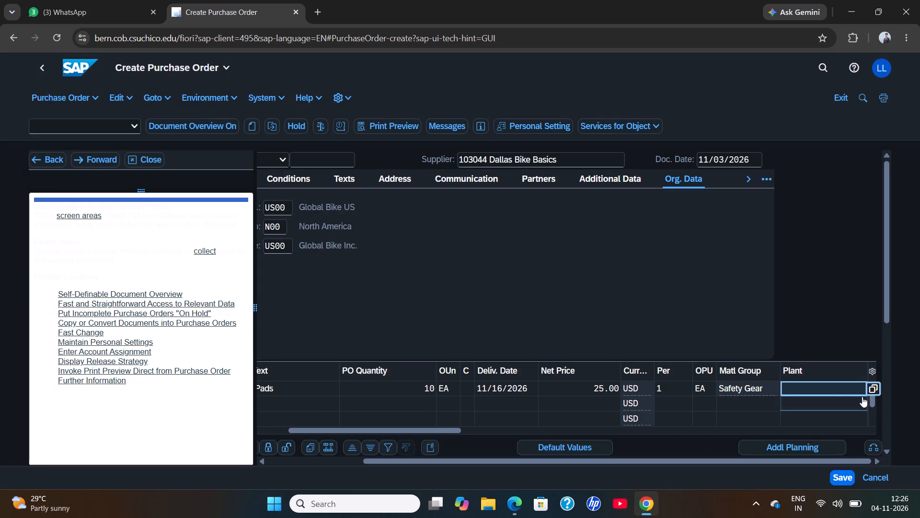
left_click(874, 386)
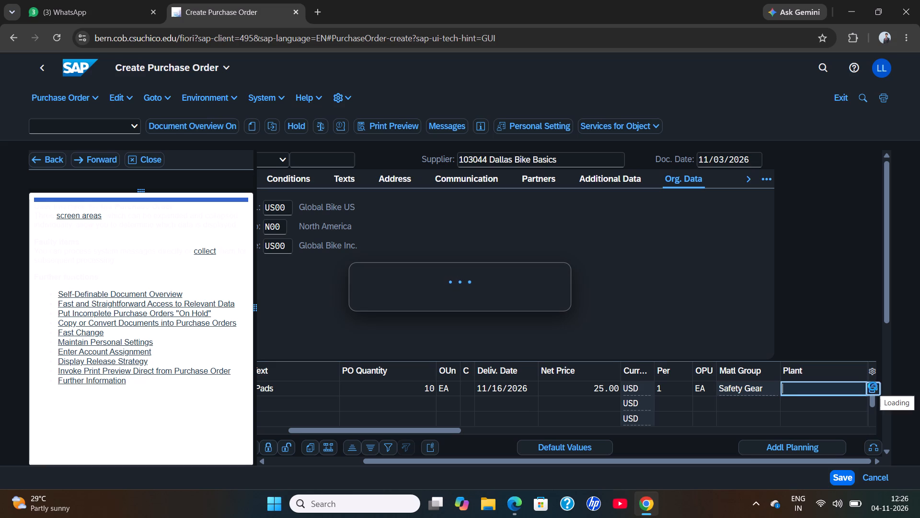
left_click(323, 348)
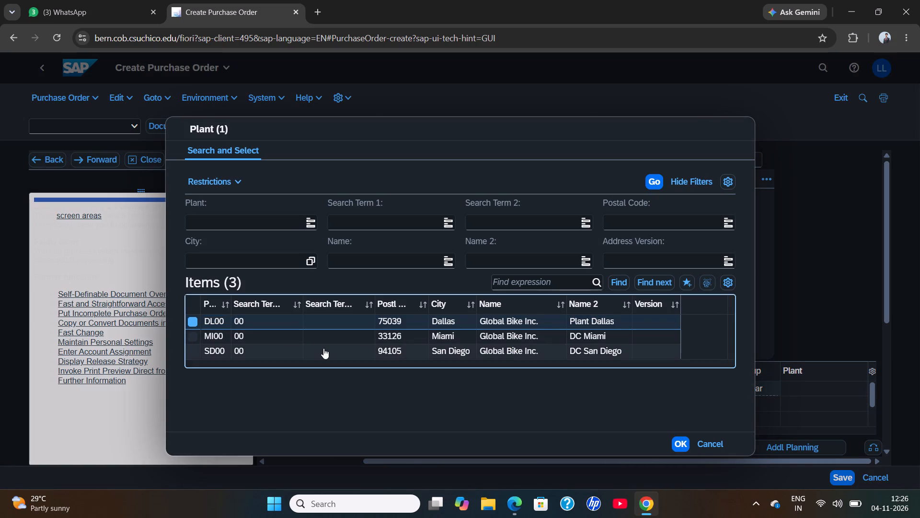
left_click(680, 444)
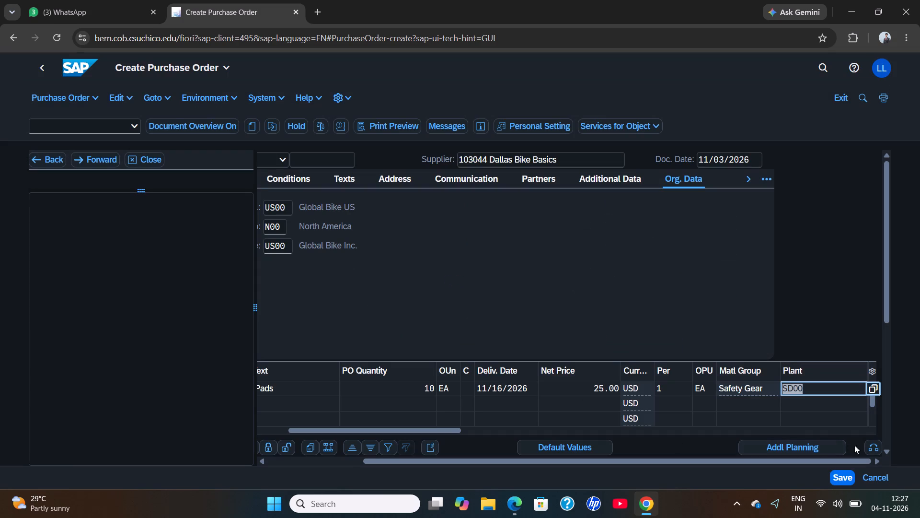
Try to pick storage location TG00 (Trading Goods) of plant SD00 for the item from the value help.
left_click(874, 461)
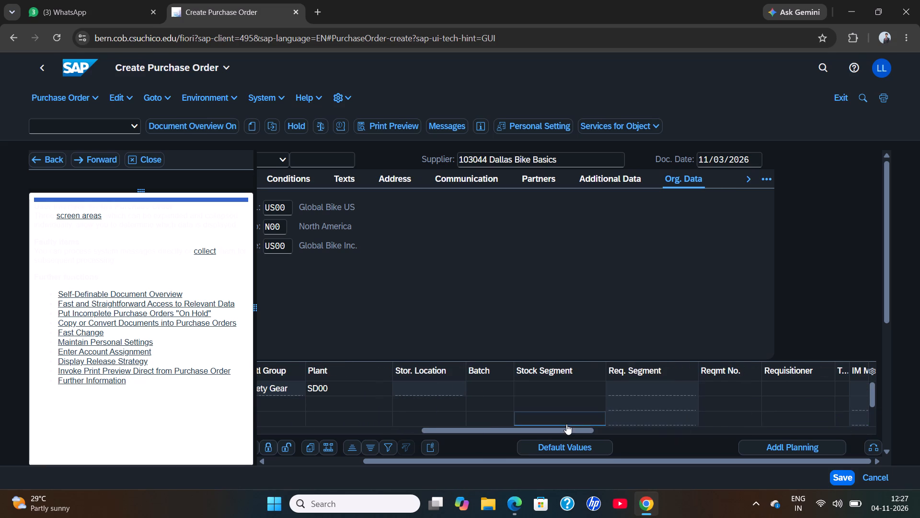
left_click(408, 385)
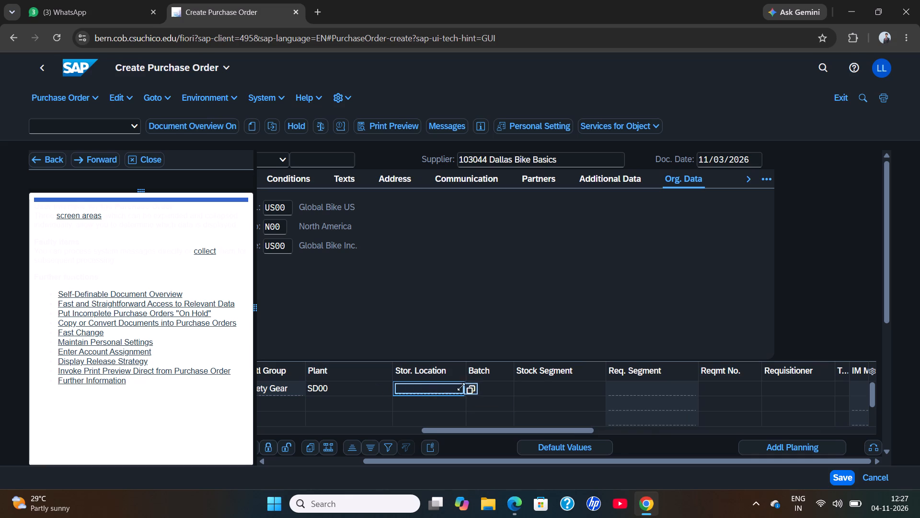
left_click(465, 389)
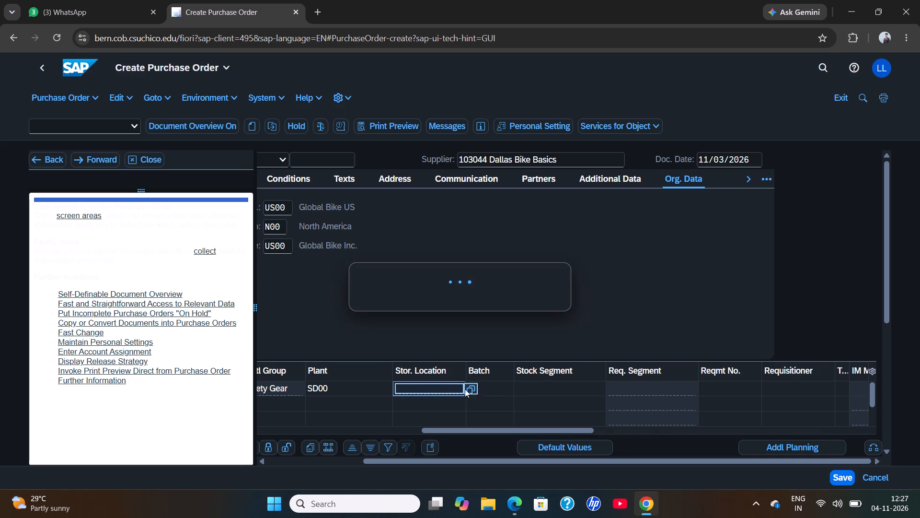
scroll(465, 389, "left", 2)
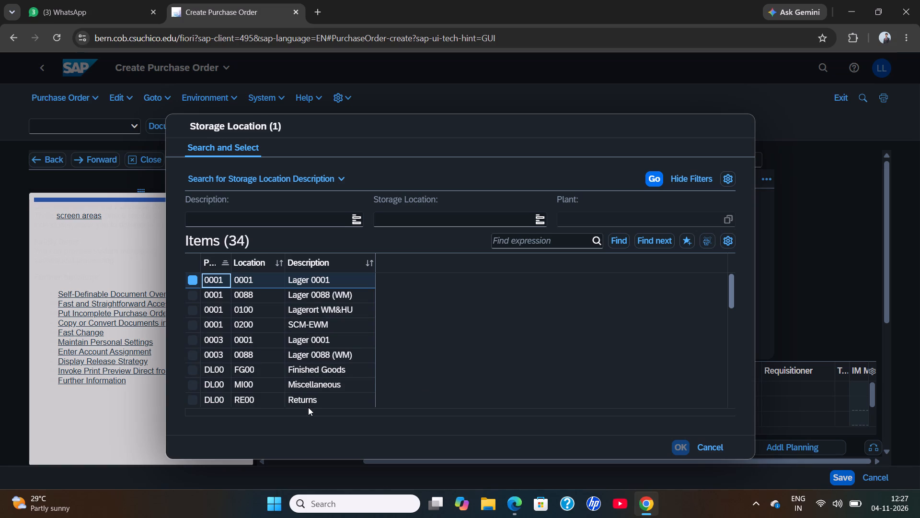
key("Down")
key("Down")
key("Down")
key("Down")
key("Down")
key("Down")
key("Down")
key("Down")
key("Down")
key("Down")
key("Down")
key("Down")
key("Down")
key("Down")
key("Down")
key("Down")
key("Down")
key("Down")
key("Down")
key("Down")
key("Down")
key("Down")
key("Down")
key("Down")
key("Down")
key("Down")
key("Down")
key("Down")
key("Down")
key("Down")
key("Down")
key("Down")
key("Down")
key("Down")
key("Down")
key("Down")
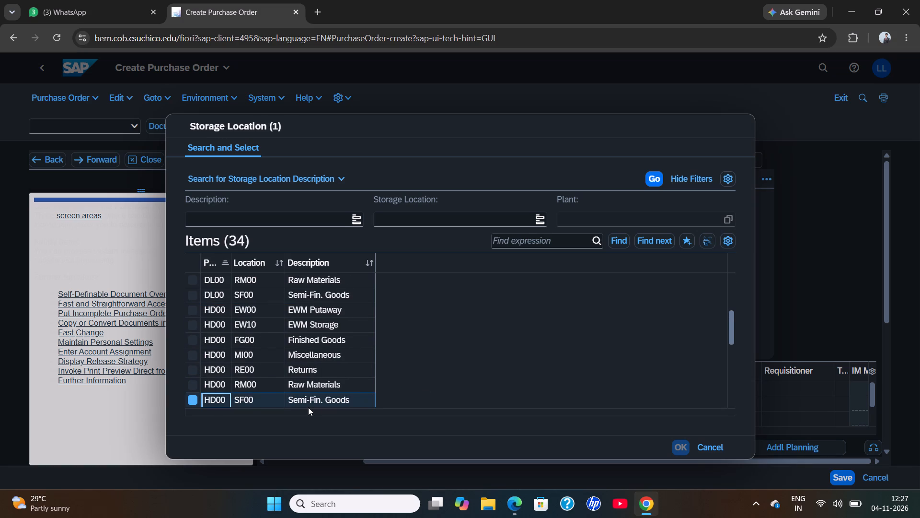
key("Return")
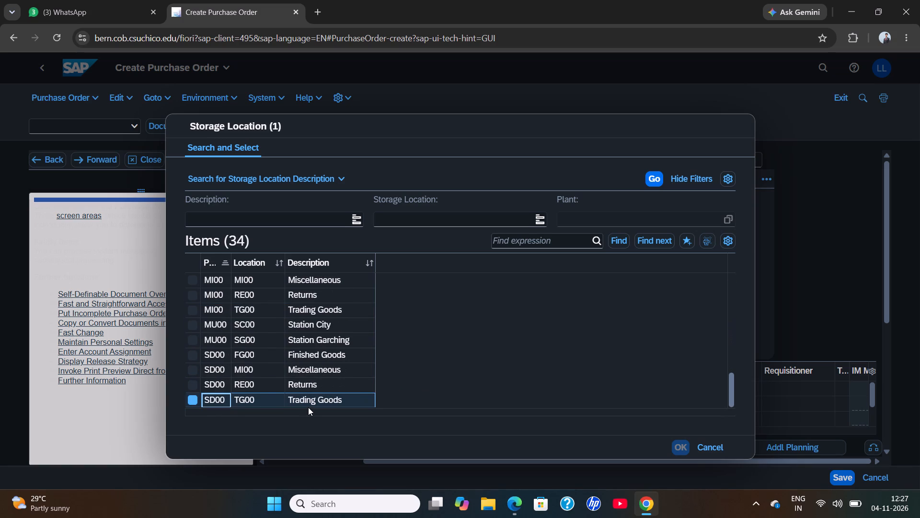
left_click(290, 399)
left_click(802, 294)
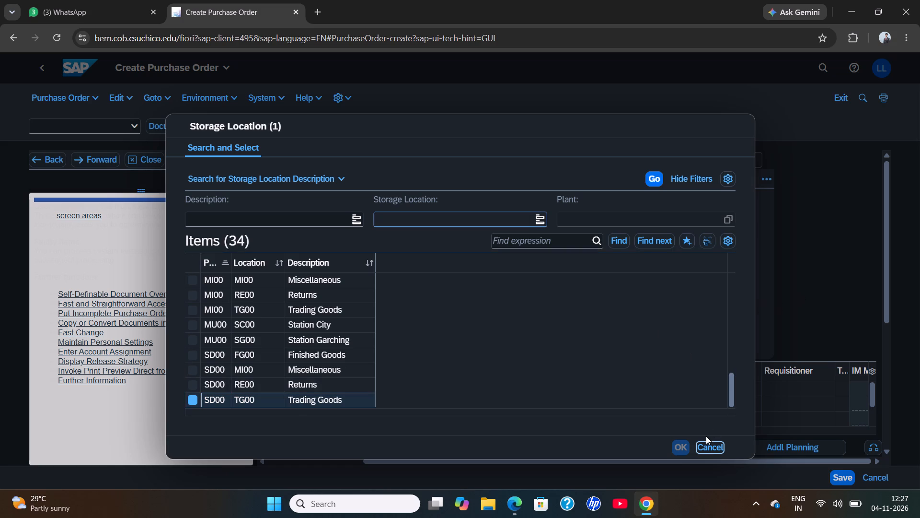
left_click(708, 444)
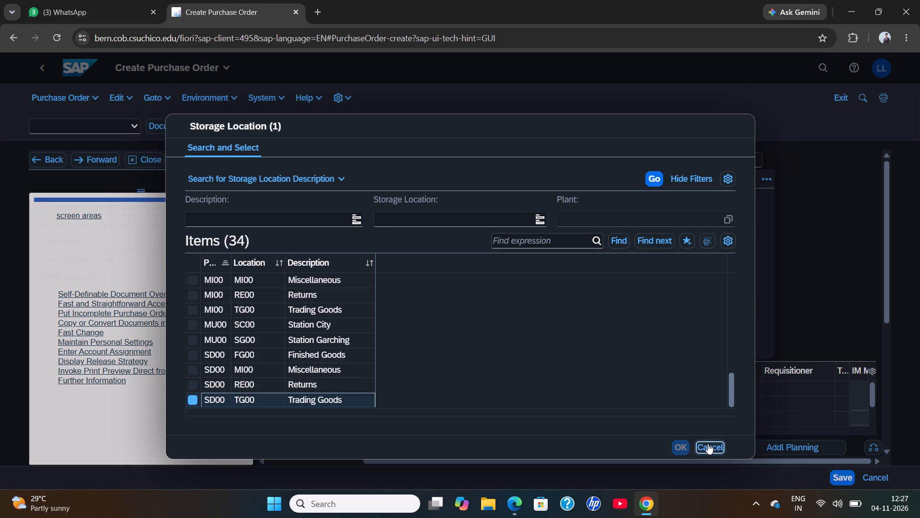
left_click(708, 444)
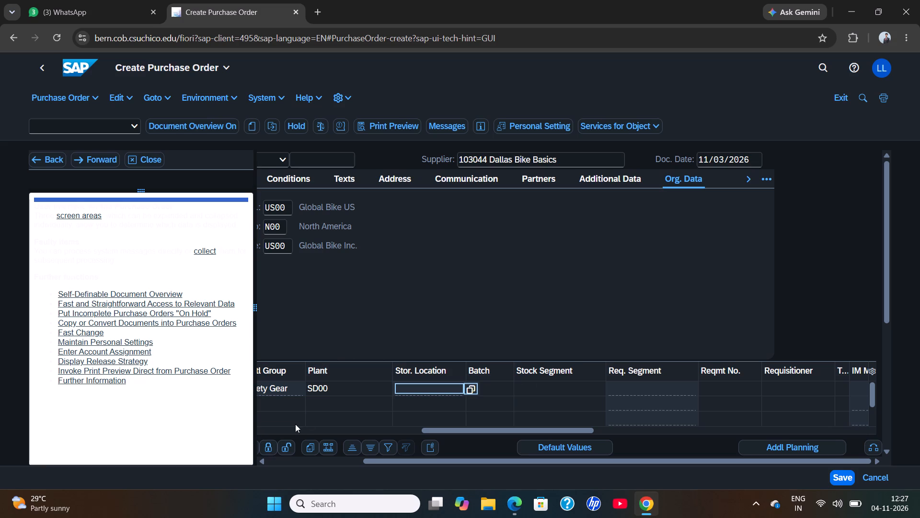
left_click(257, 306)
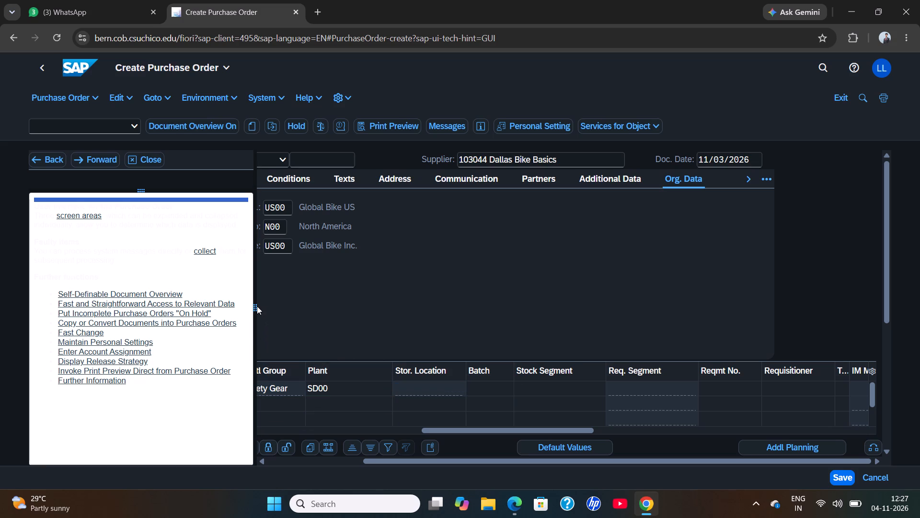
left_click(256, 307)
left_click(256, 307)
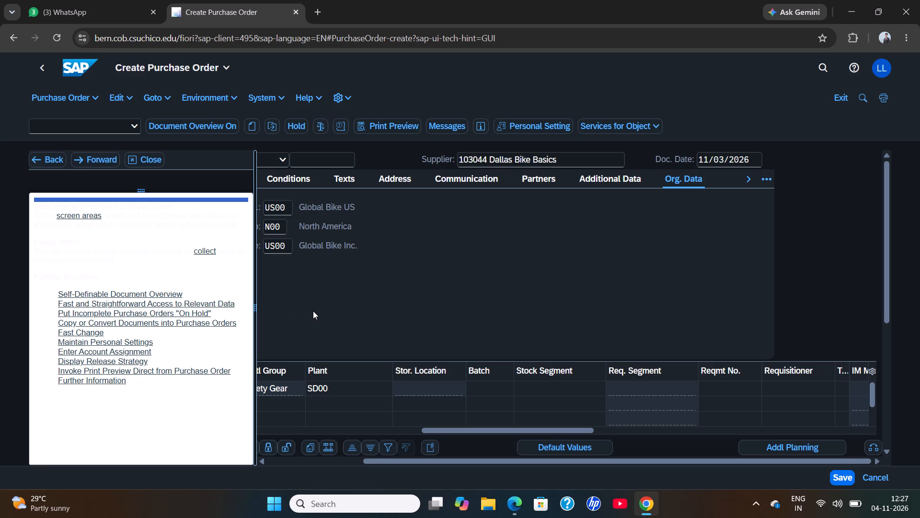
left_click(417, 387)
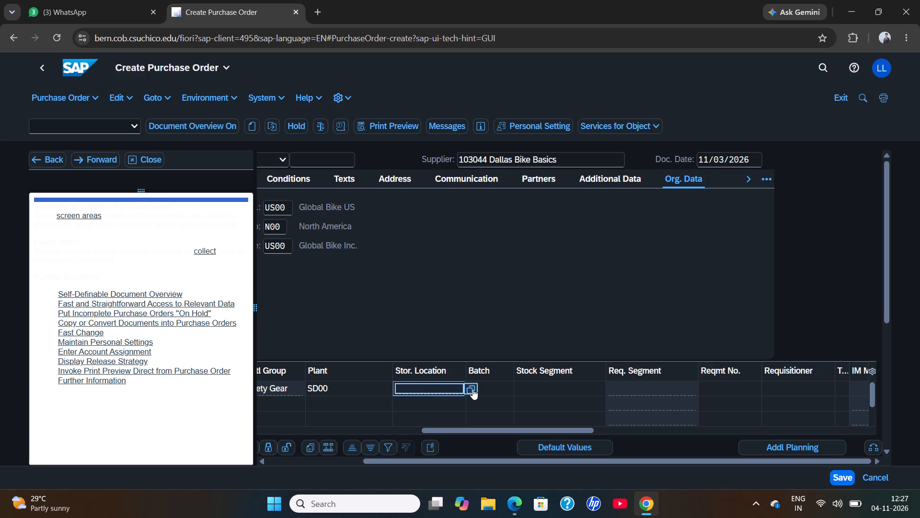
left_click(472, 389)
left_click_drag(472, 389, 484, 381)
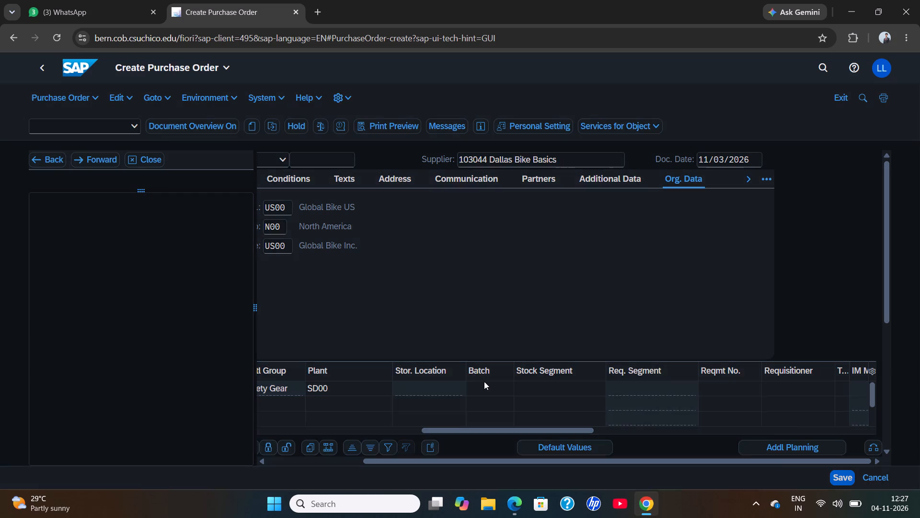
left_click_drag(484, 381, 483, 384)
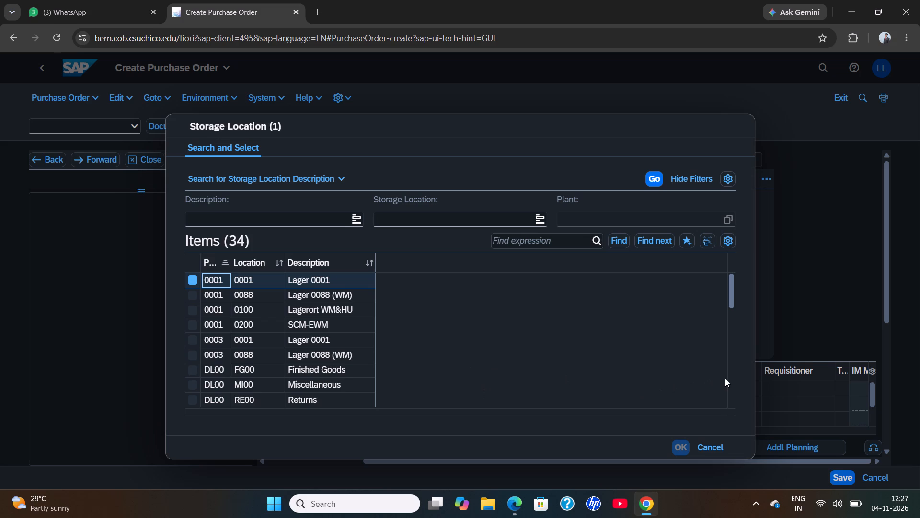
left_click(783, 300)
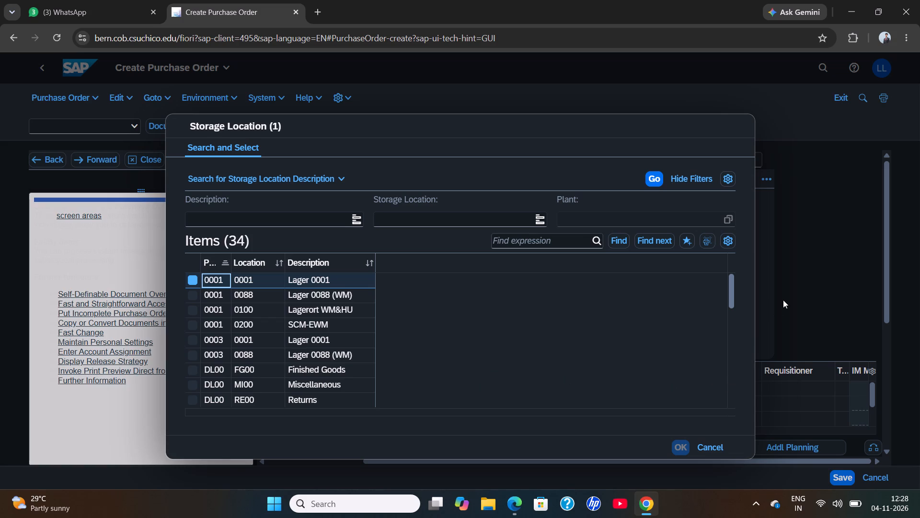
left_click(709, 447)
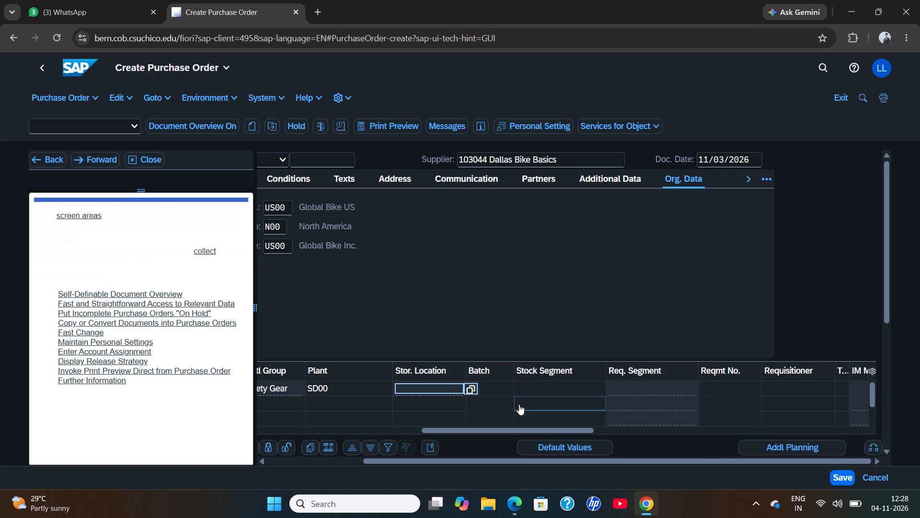
Abandon the current purchase order draft and start a new Create Purchase Order from the Warehouse Management area of the home page.
left_click(440, 384)
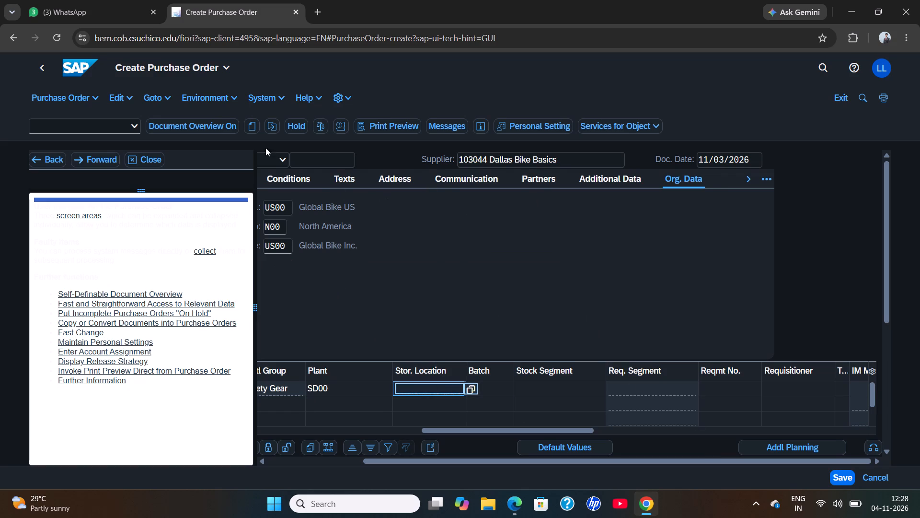
left_click(83, 71)
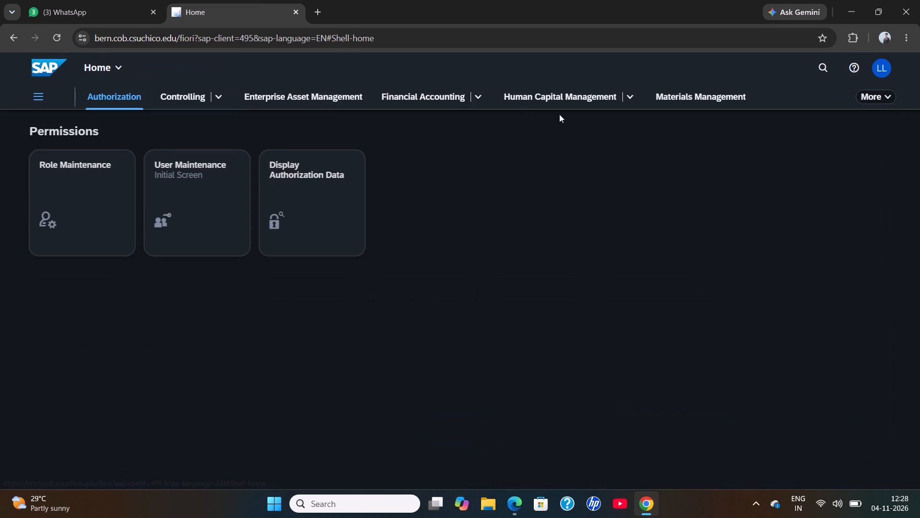
left_click_drag(886, 87, 878, 97)
left_click(878, 97)
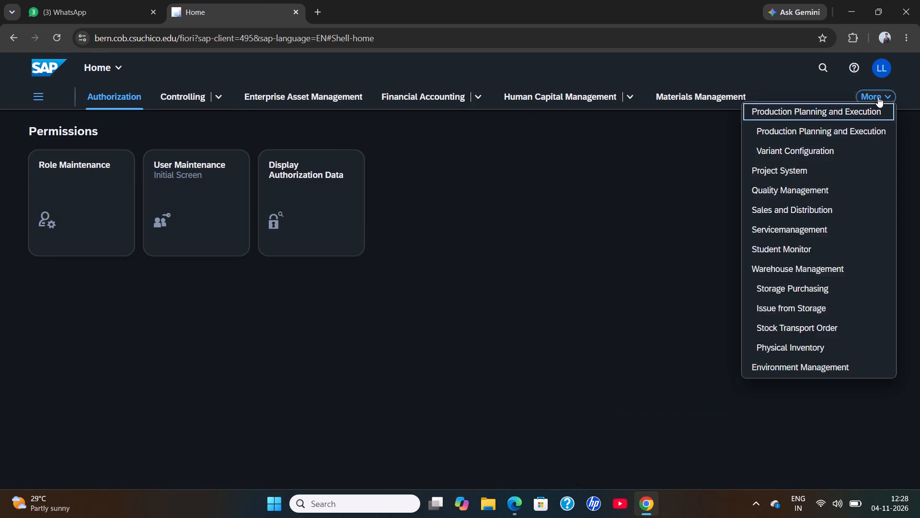
left_click(792, 265)
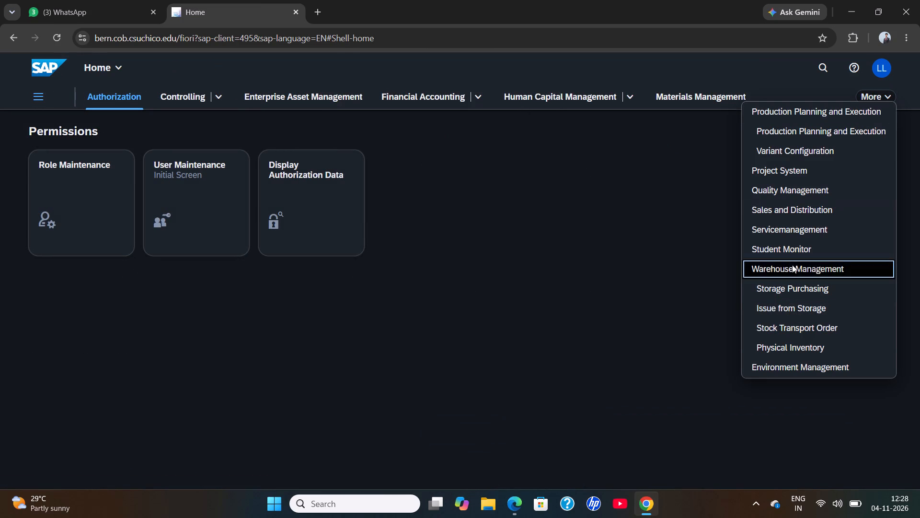
left_click(40, 201)
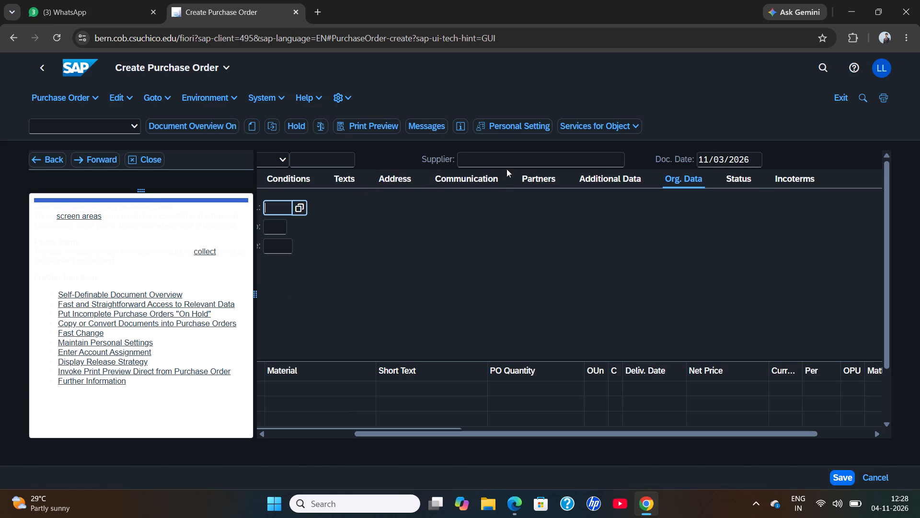
Enter supplier 103044 and assign purchasing organization US00 (Global Bike US) from the value help.
left_click(507, 152)
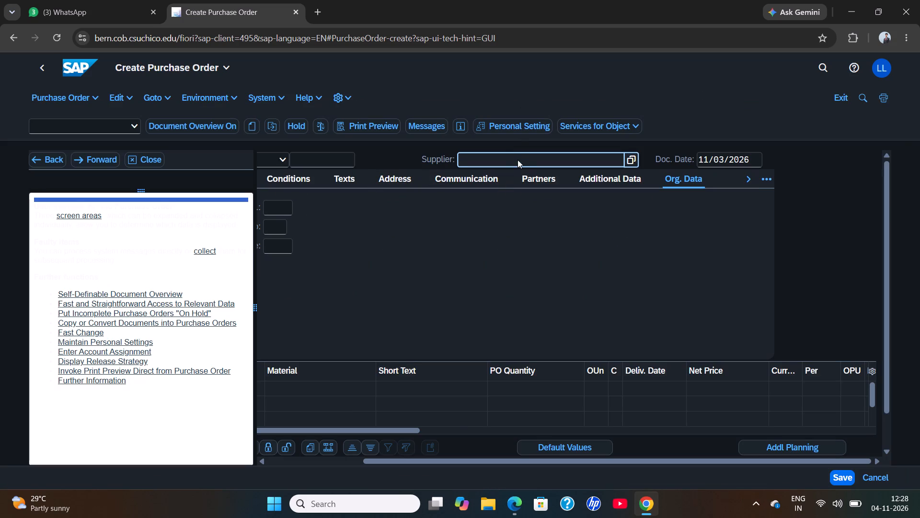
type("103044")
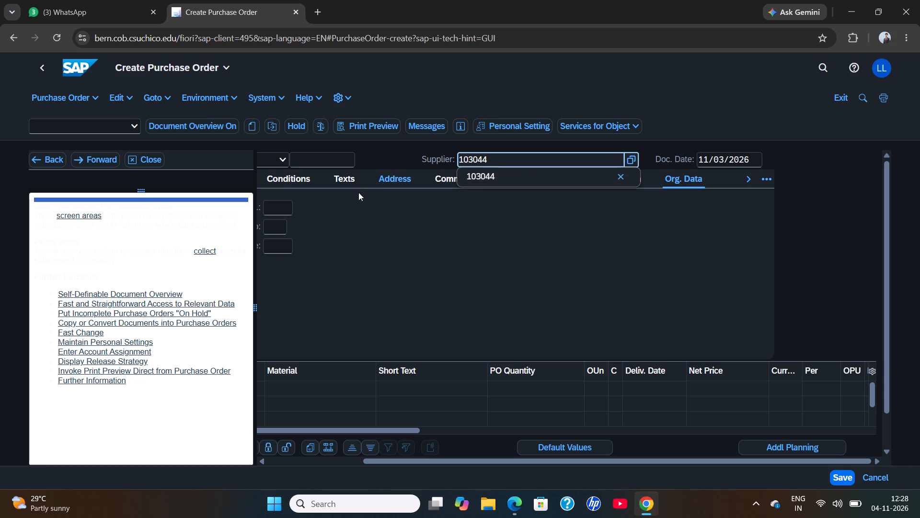
left_click(288, 198)
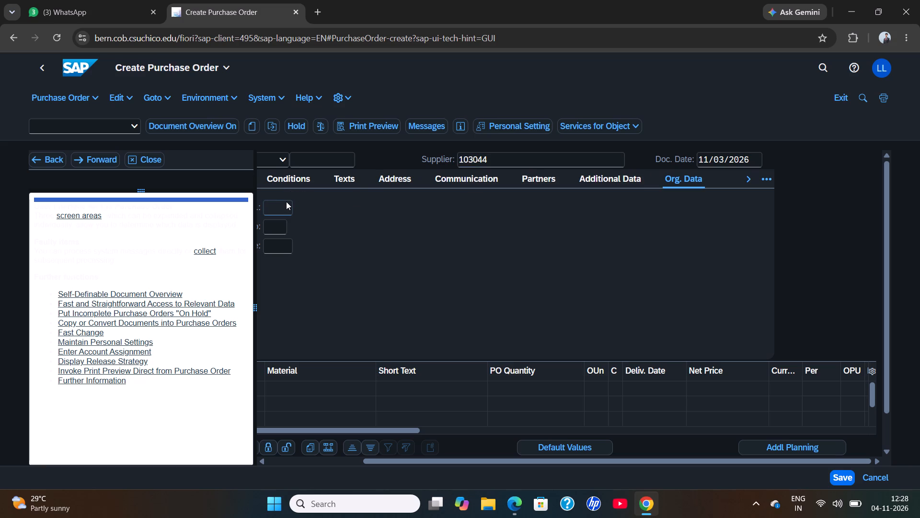
left_click(286, 201)
left_click(295, 203)
scroll(349, 207, "left", 1)
left_click(293, 315)
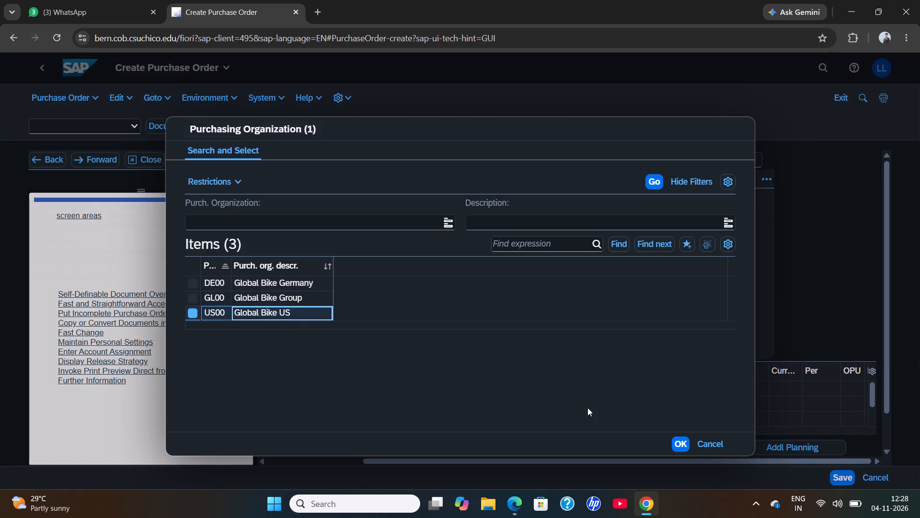
left_click(679, 439)
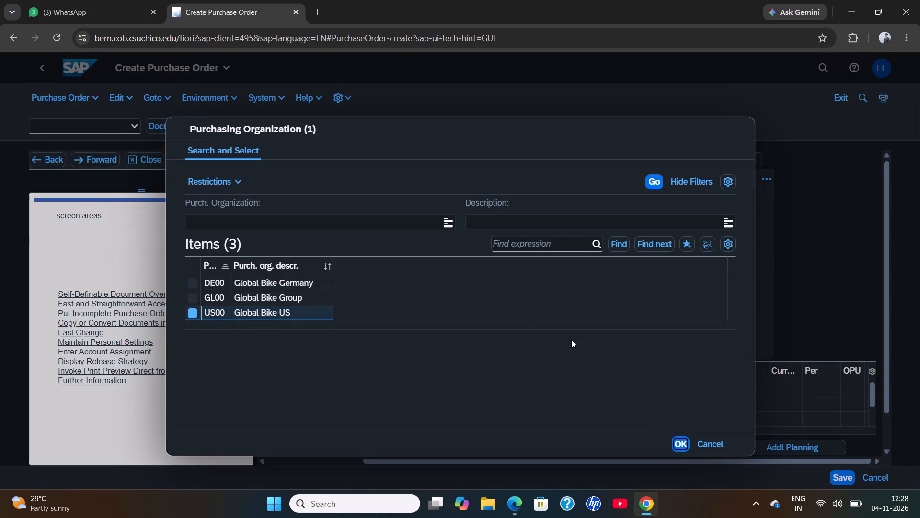
Assign purchasing group N00 (North America) and company code US00 (Global Bike Inc.) in the organizational data.
scroll(471, 273, "right", 2)
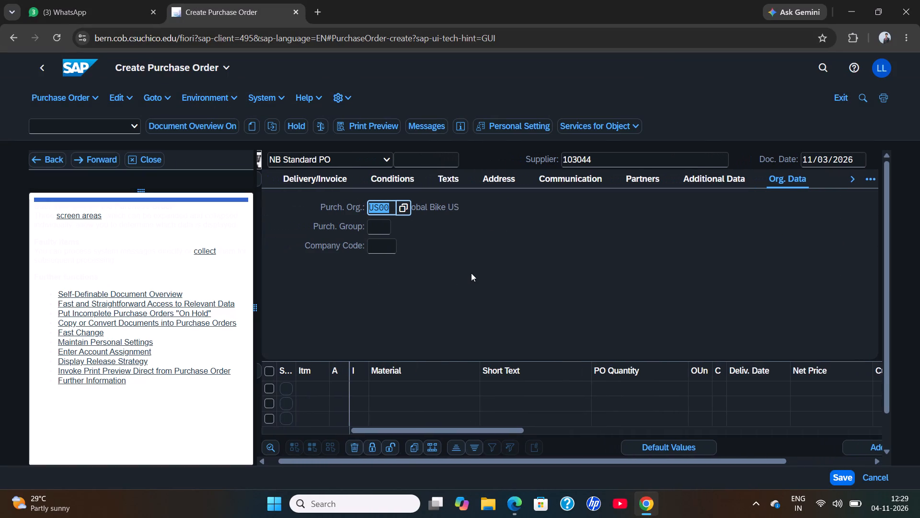
scroll(471, 273, "right", 1)
left_click(386, 223)
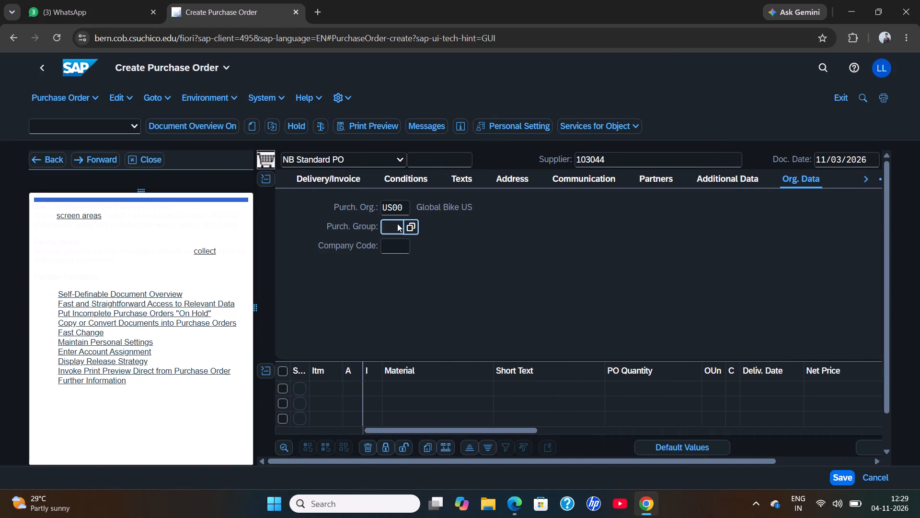
left_click(415, 222)
left_click_drag(270, 300, 566, 331)
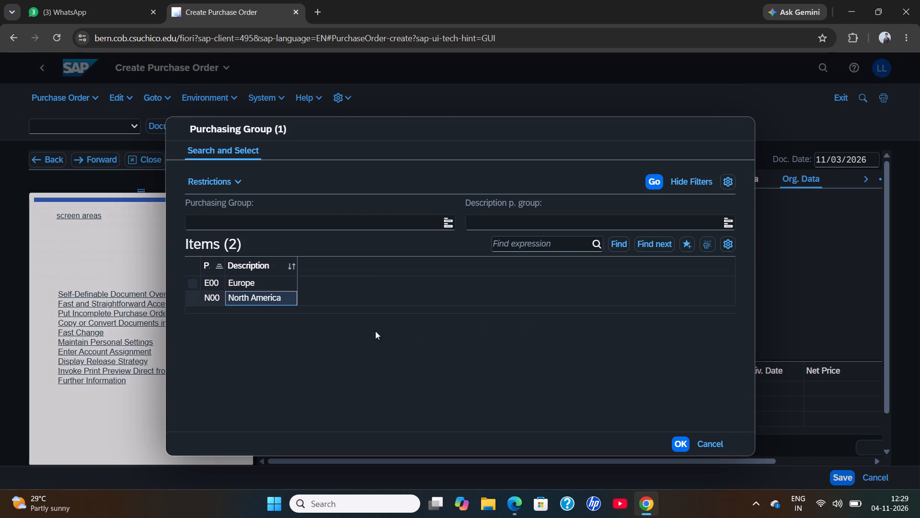
left_click(191, 296)
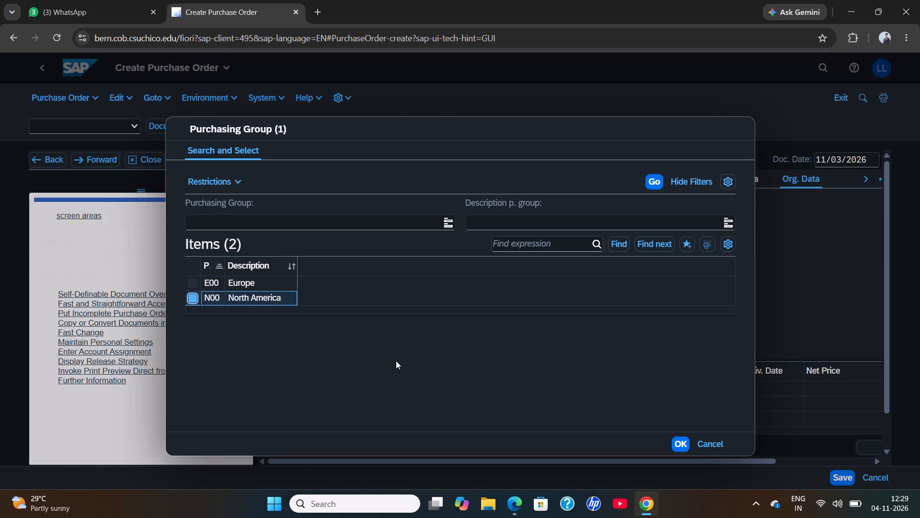
left_click(678, 441)
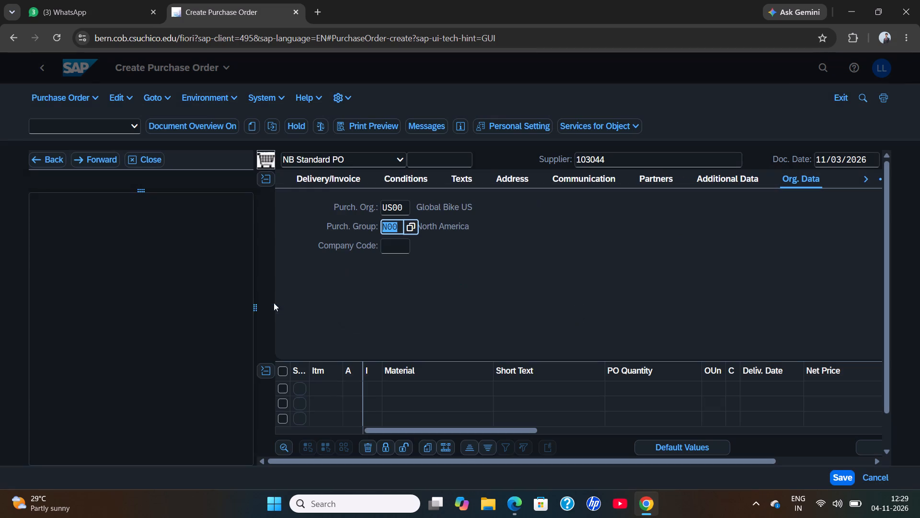
left_click(397, 239)
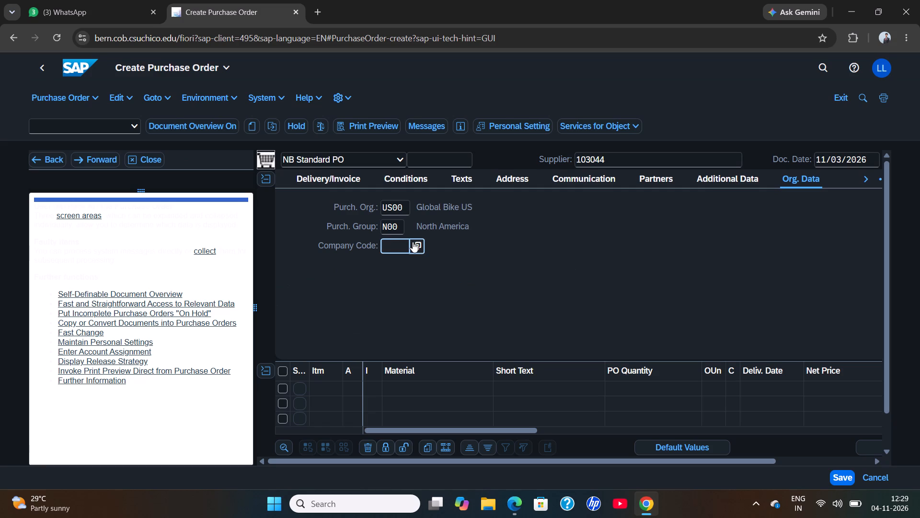
left_click(413, 242)
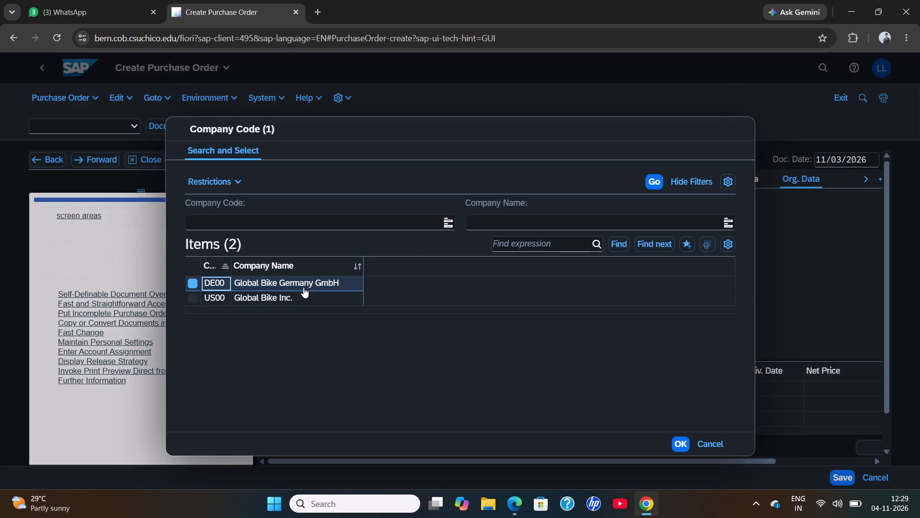
left_click(189, 300)
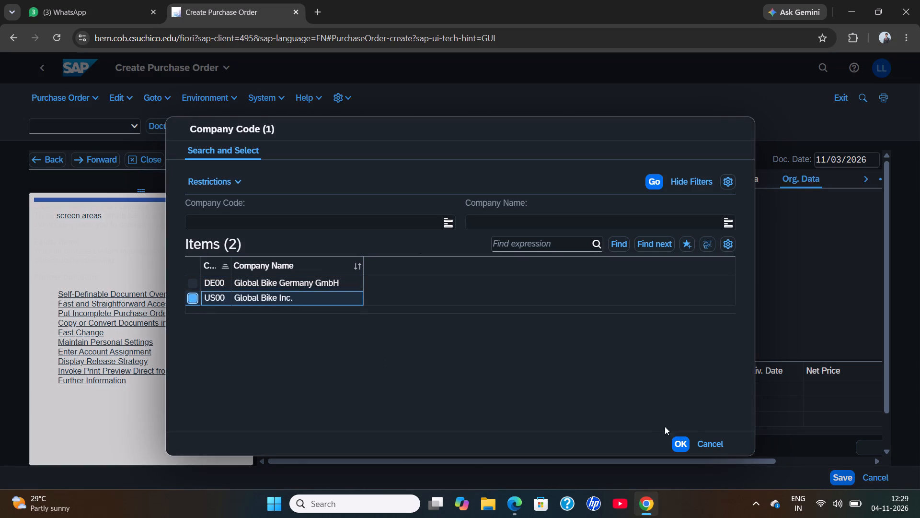
left_click(672, 440)
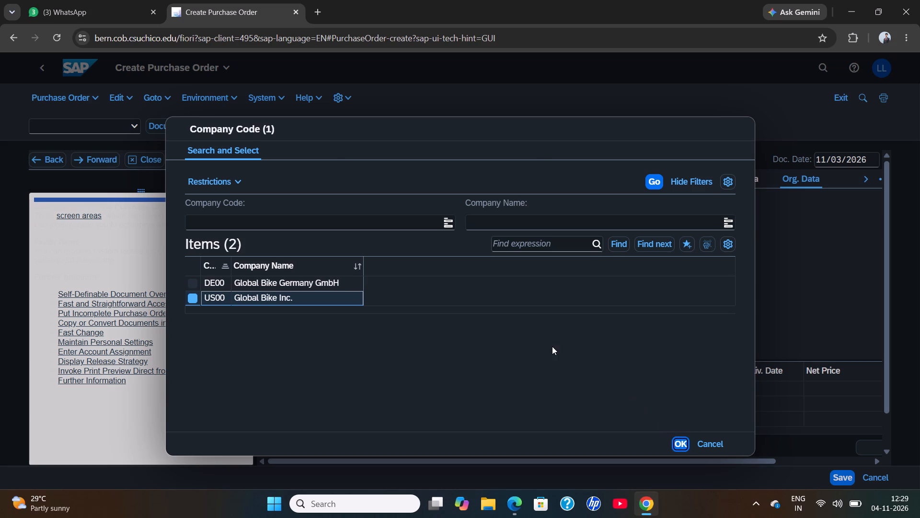
Enter item 10 with material EPAD1044 in the first item row of the new purchase order.
left_click(325, 380)
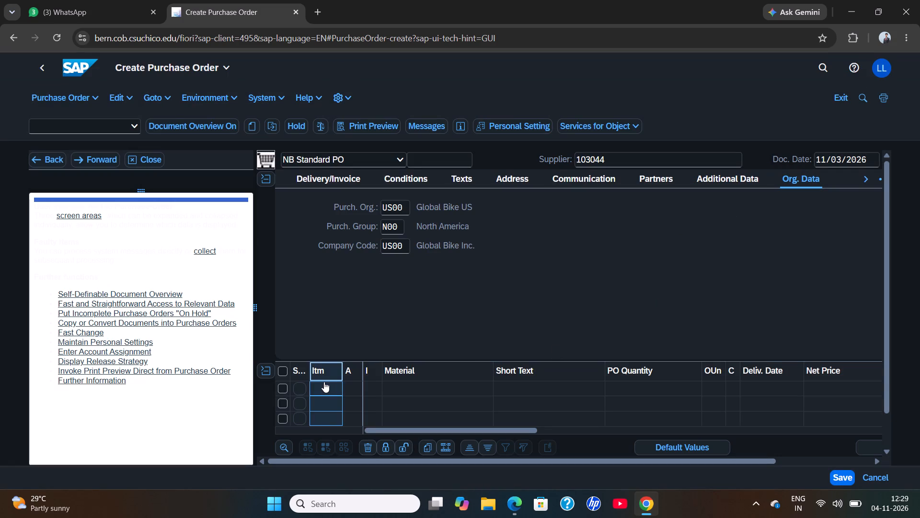
left_click(324, 382)
type("10")
left_click_drag(353, 406, 445, 393)
left_click(445, 393)
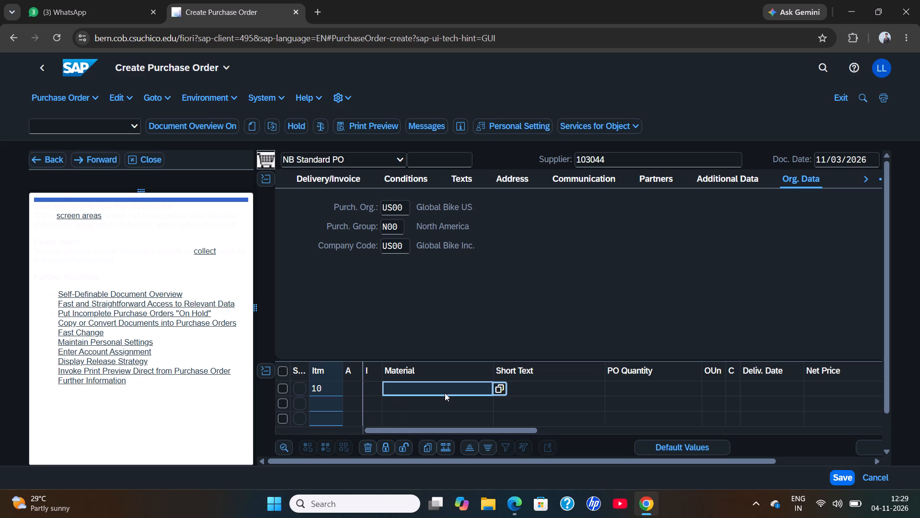
key("shift+e")
key("BackSpace")
type("EPAD")
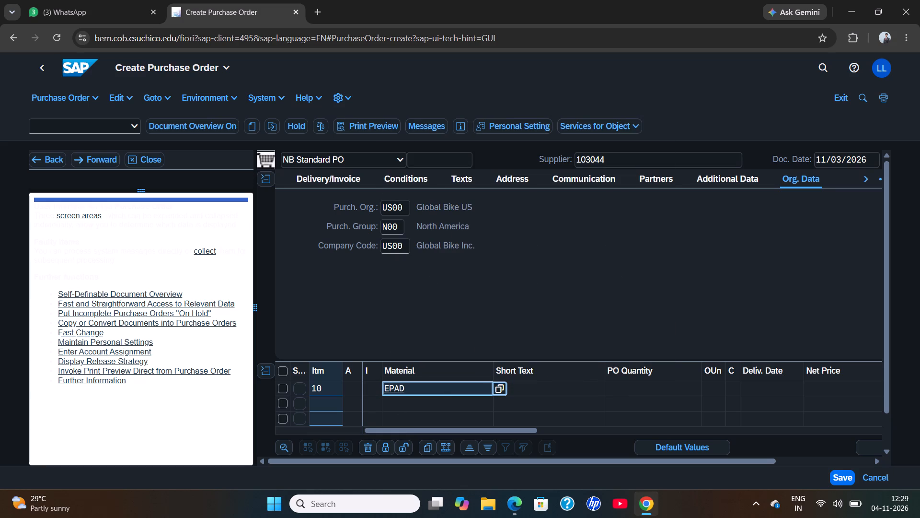
type("1044")
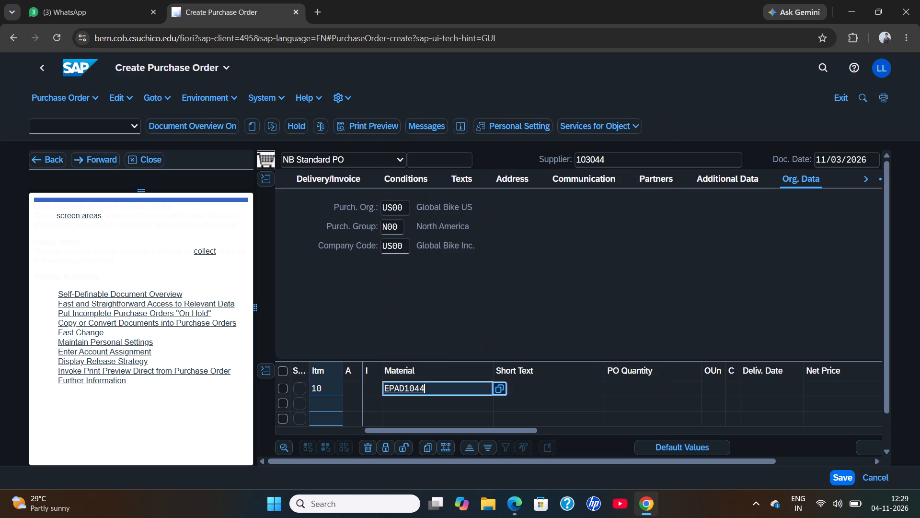
left_click(487, 185)
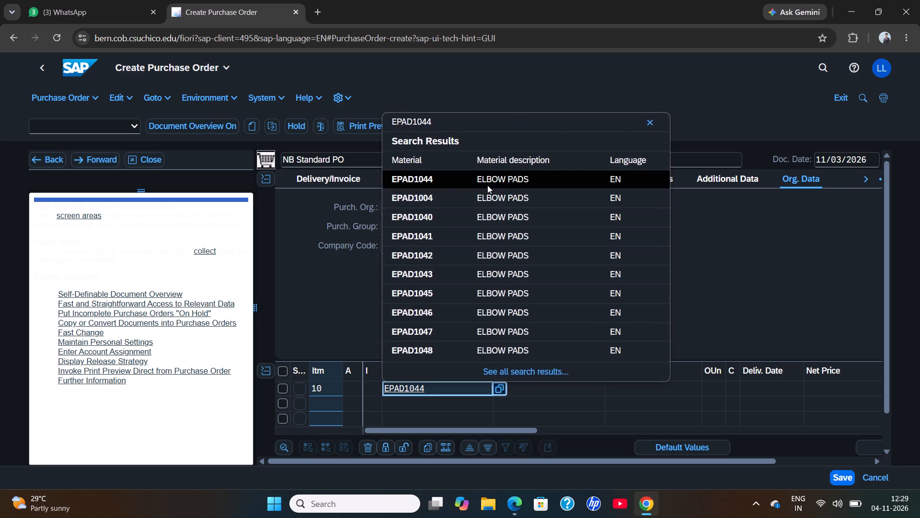
Give the item the short text ELBOWPAD and set its PO quantity to 10.
left_click(530, 388)
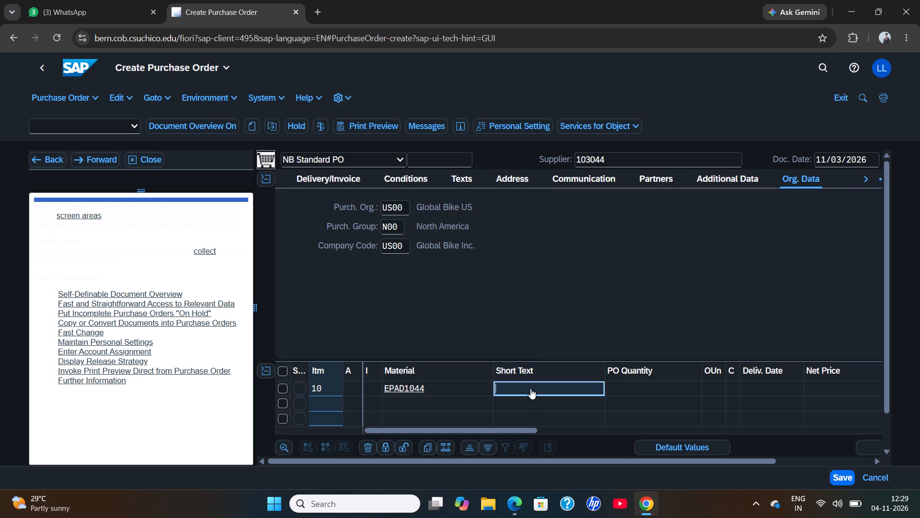
type("ELBOWPAD")
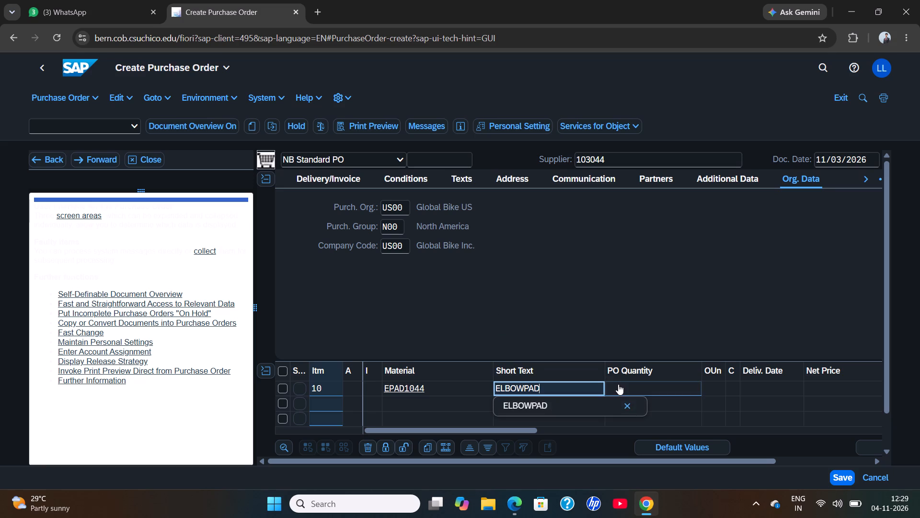
left_click(618, 384)
left_click(618, 384)
type("10")
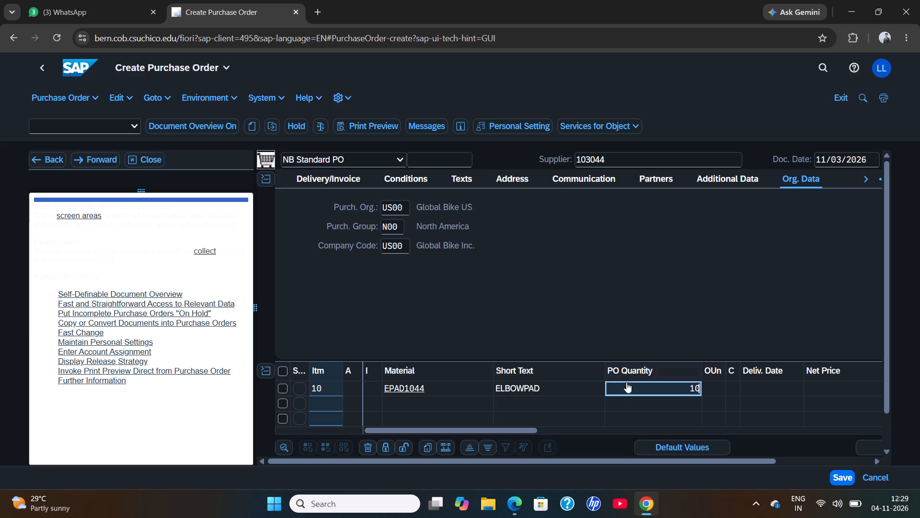
Set the item's delivery date to 11/18/2026 and its net price to 25.
left_click(747, 386)
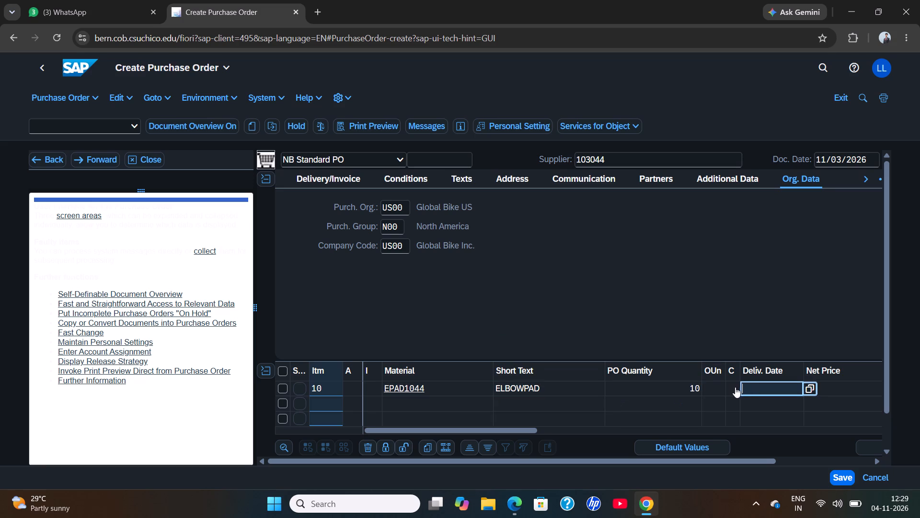
left_click(814, 388)
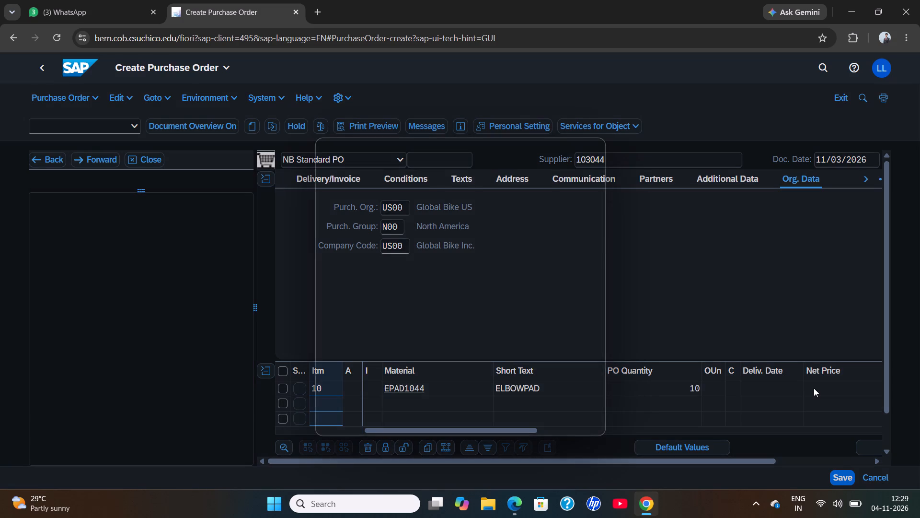
left_click(401, 351)
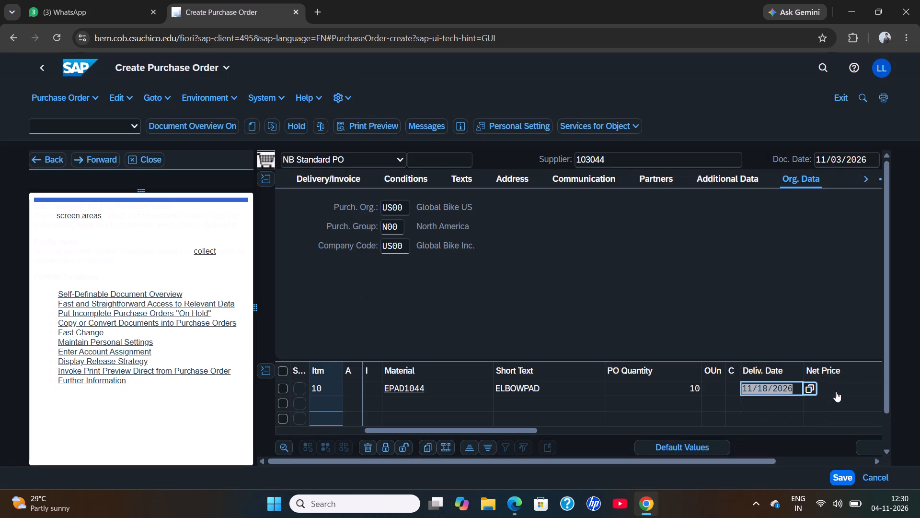
left_click(835, 391)
type("25")
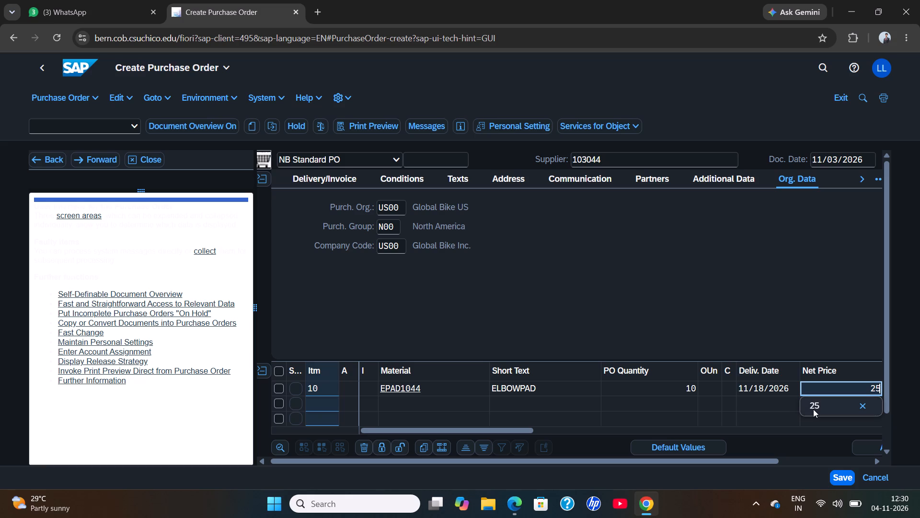
Keep the item's net price at 25 and set its currency to USD.
left_click(813, 409)
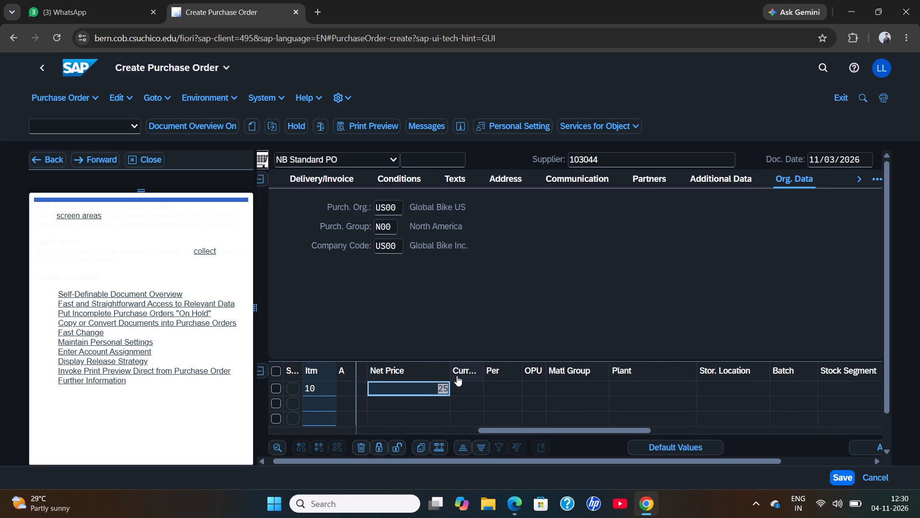
left_click(457, 381)
key("shift+u")
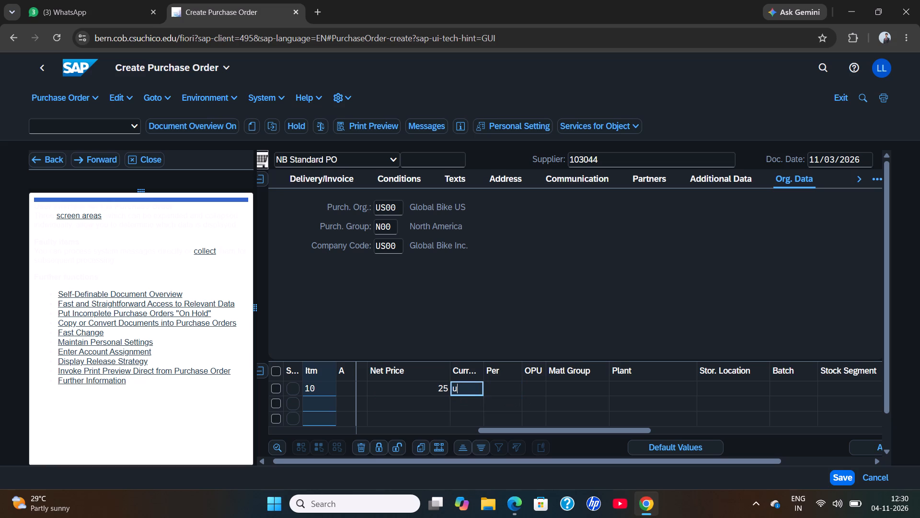
key("BackSpace")
type("USD")
Assign plant SD00 (DC San Diego) to item 10 from the plant value list.
left_click(630, 388)
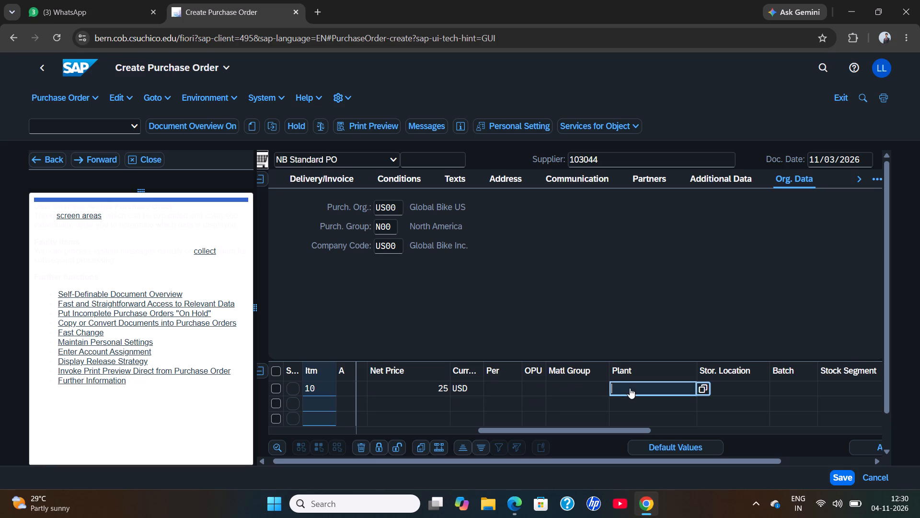
left_click(472, 386)
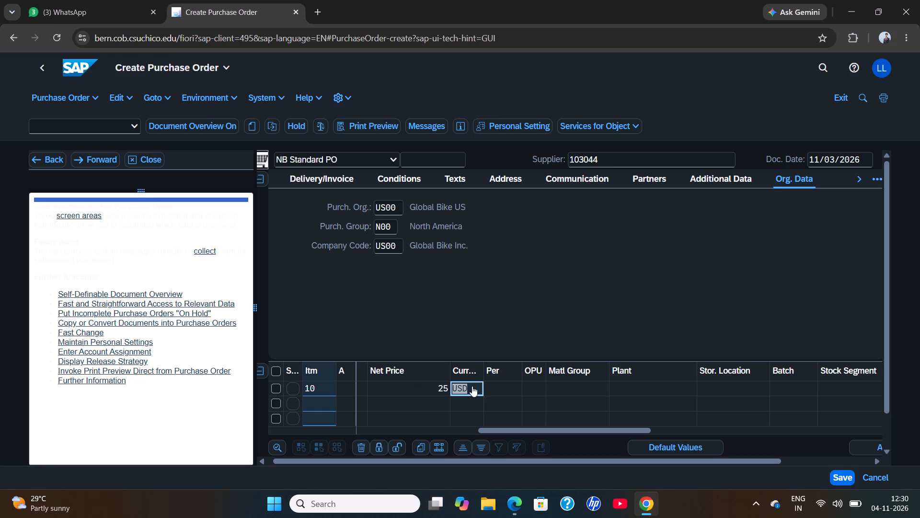
left_click_drag(632, 390, 690, 378)
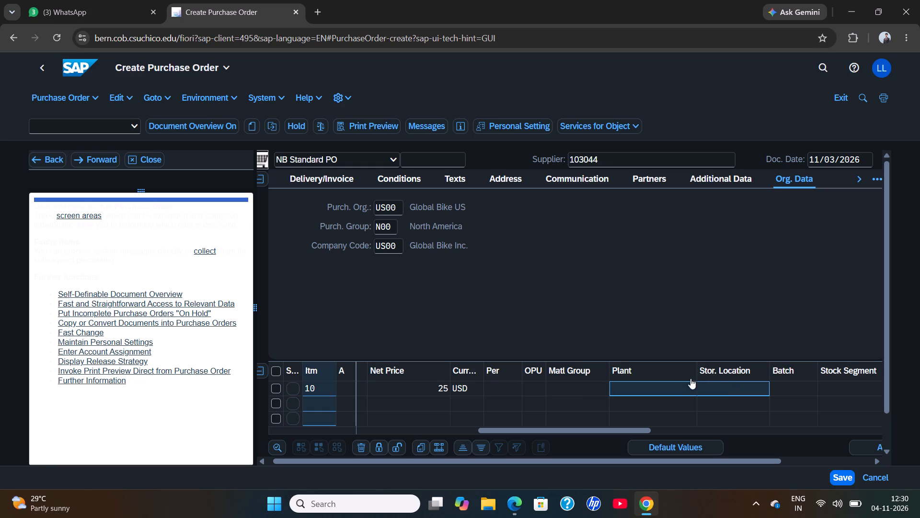
left_click_drag(690, 378, 688, 385)
left_click(688, 385)
left_click(698, 385)
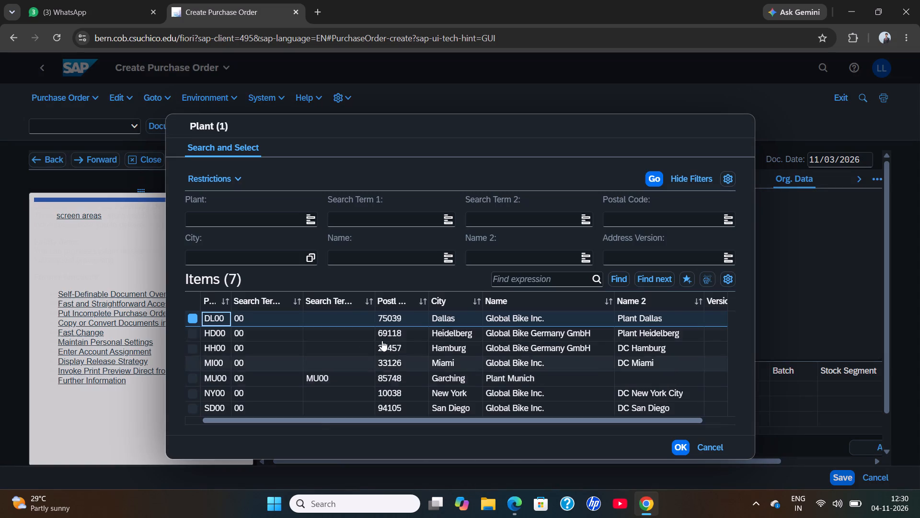
left_click(324, 412)
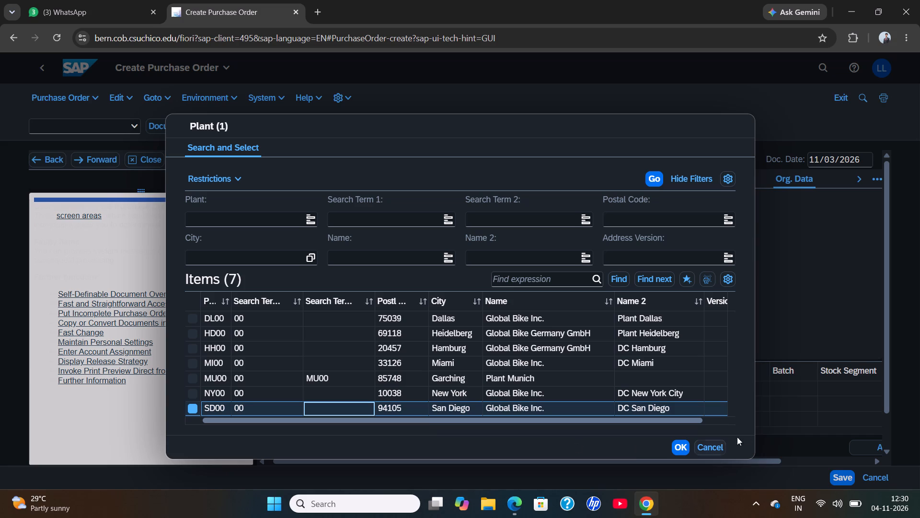
left_click(684, 447)
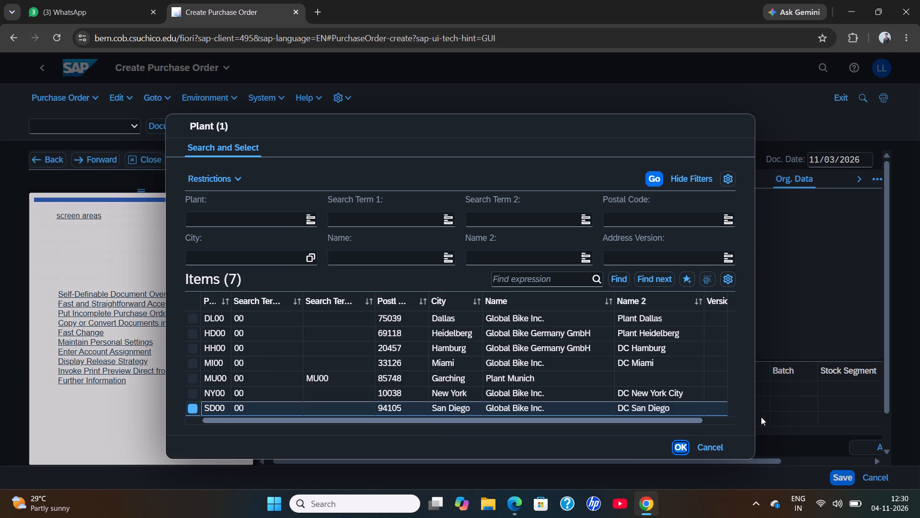
Assign storage location TG00 (Trading Goods) of plant SD00 to item 10 from the storage location value list.
left_click_drag(749, 392, 779, 388)
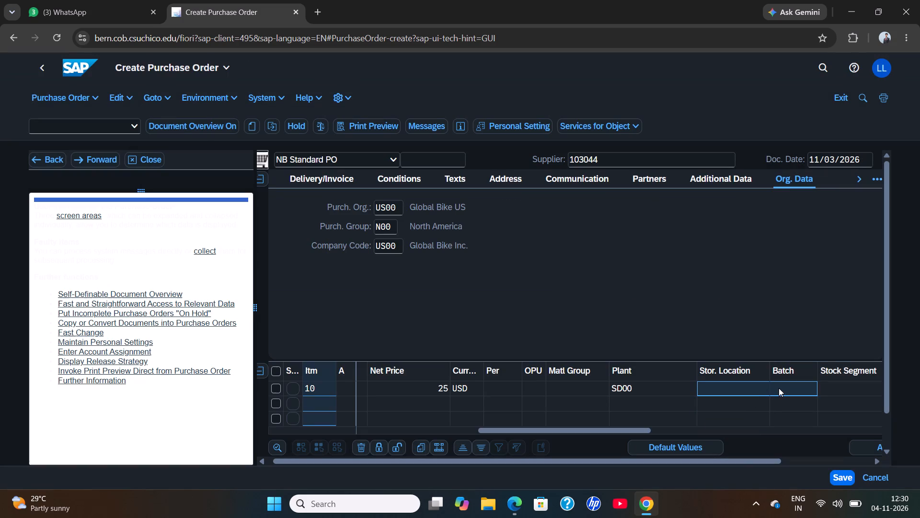
left_click_drag(779, 388, 761, 384)
left_click(761, 384)
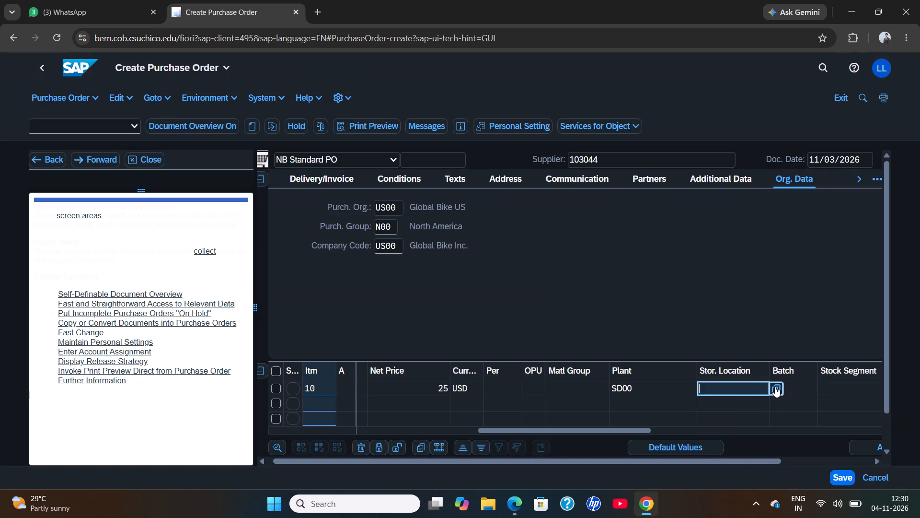
left_click(776, 387)
scroll(494, 332, "down", 2)
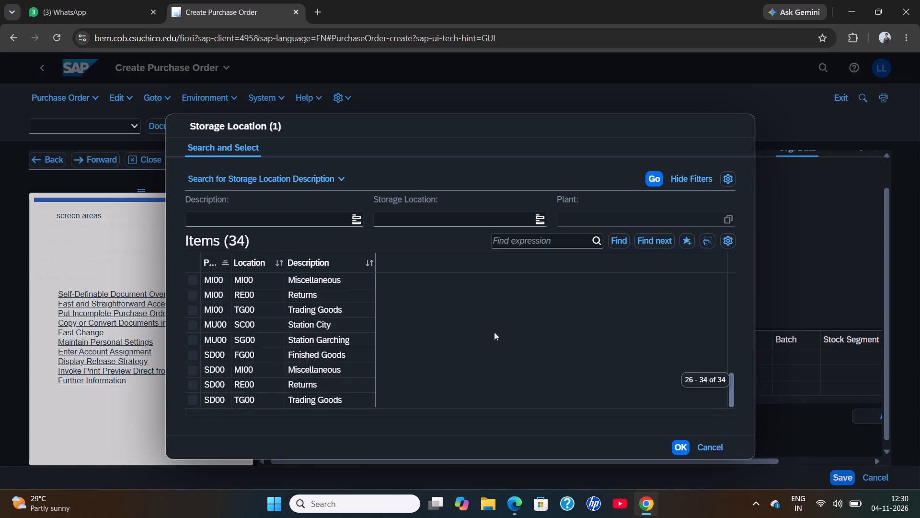
scroll(494, 332, "left", 2)
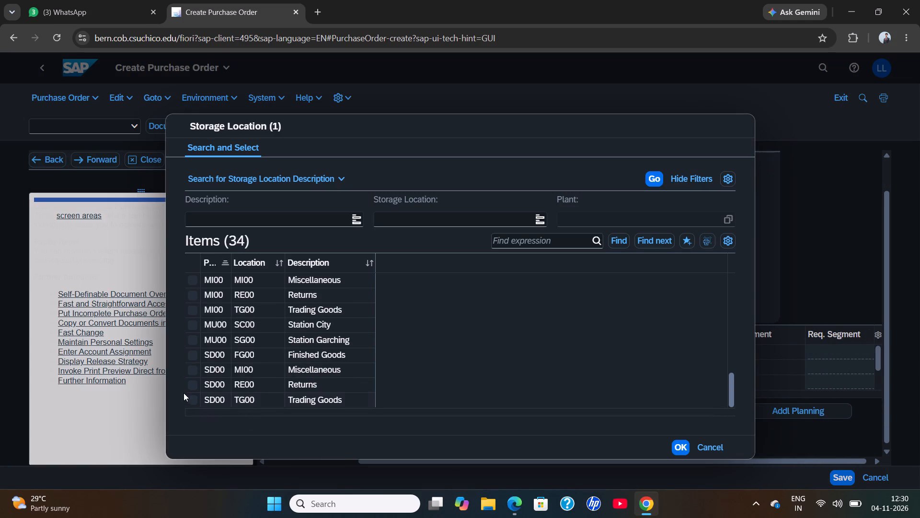
left_click(189, 395)
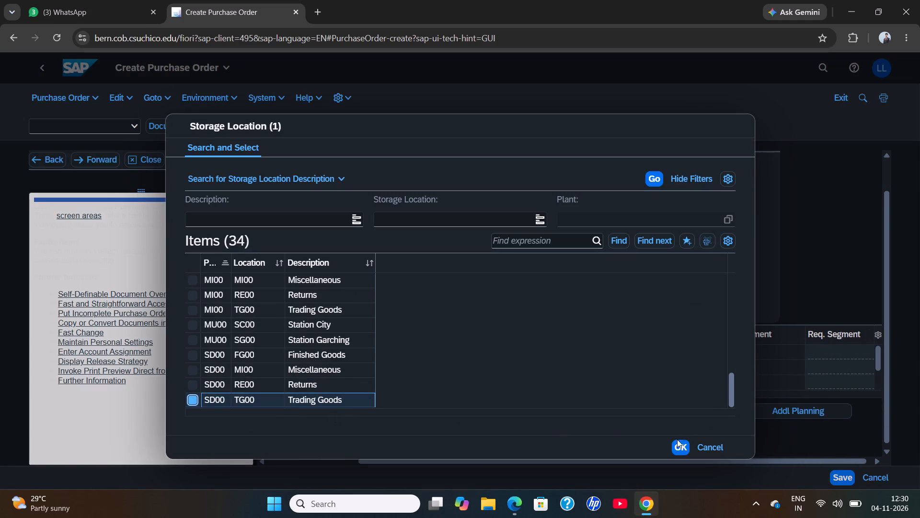
left_click(678, 443)
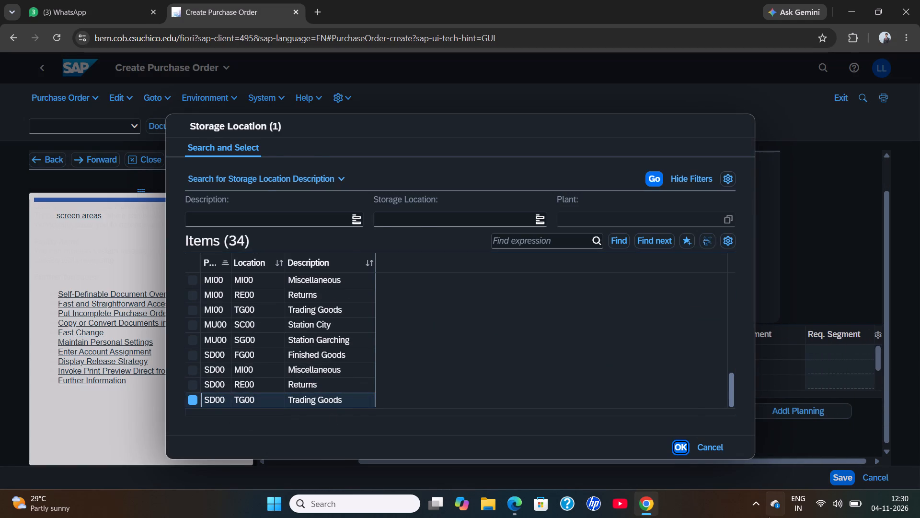
Save the standard purchase order and return to the Warehouse Management home page.
left_click(842, 479)
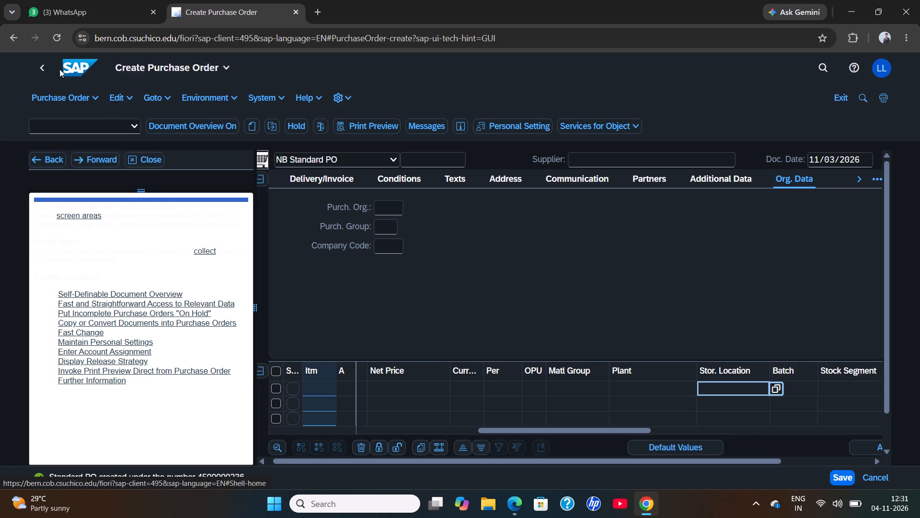
left_click(46, 71)
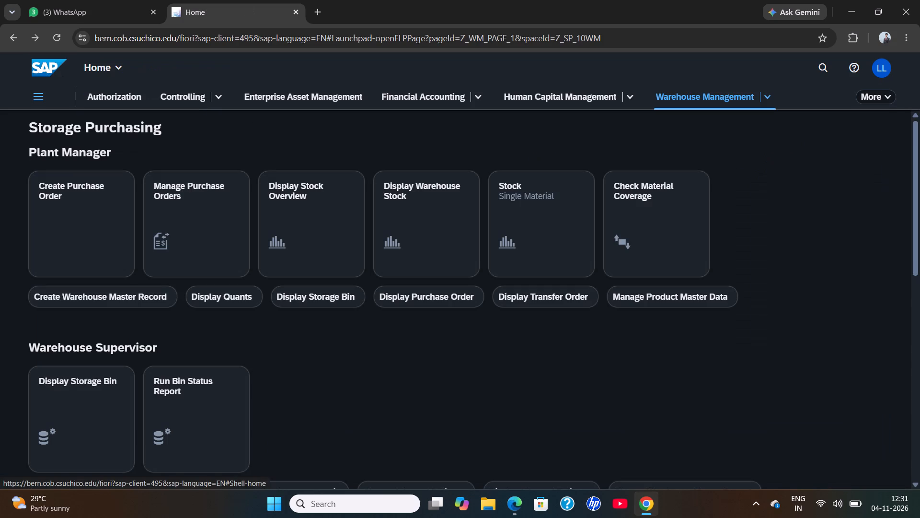
Run the stock overview for material EPAD1044 at plant SD00, examine it, and return to the home page.
scroll(272, 217, "up", 1)
left_click(272, 217)
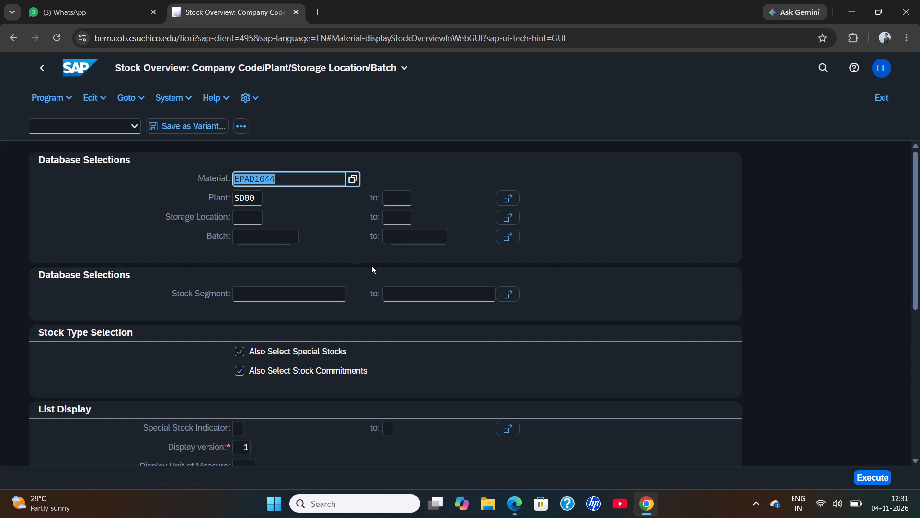
left_click(871, 474)
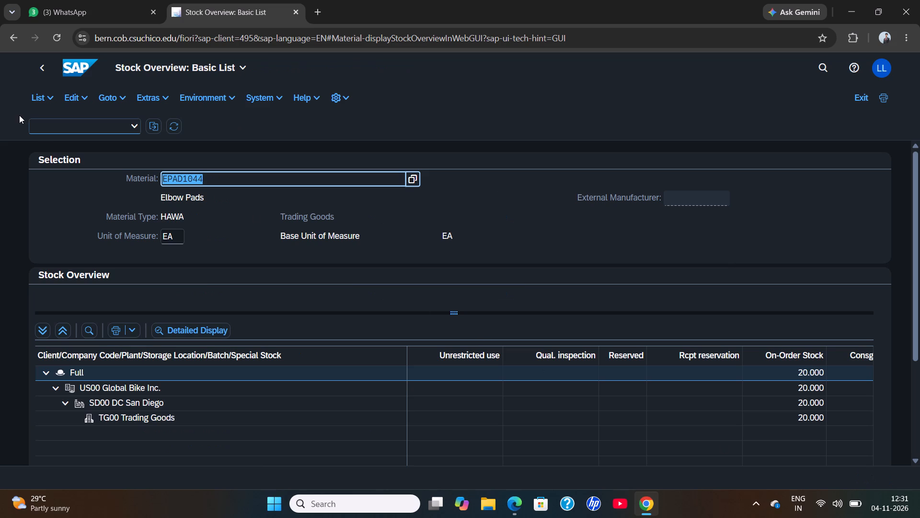
left_click(36, 68)
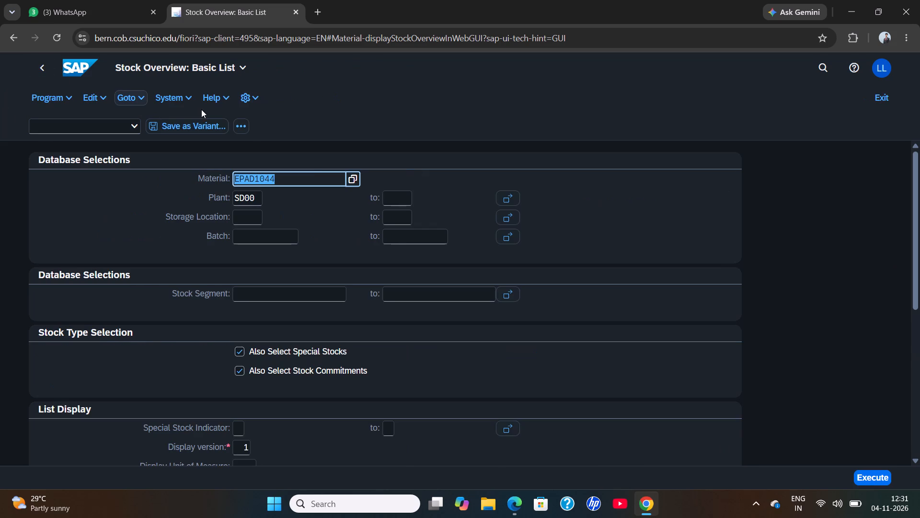
left_click(41, 63)
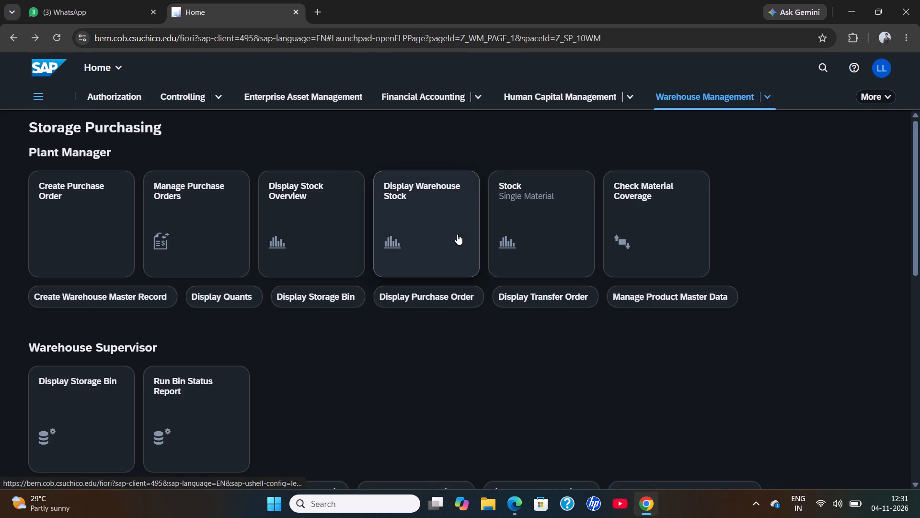
Run the warehouse stock report for material EPAD1044 at plant SD00 and go back to its selection screen.
left_click(457, 234)
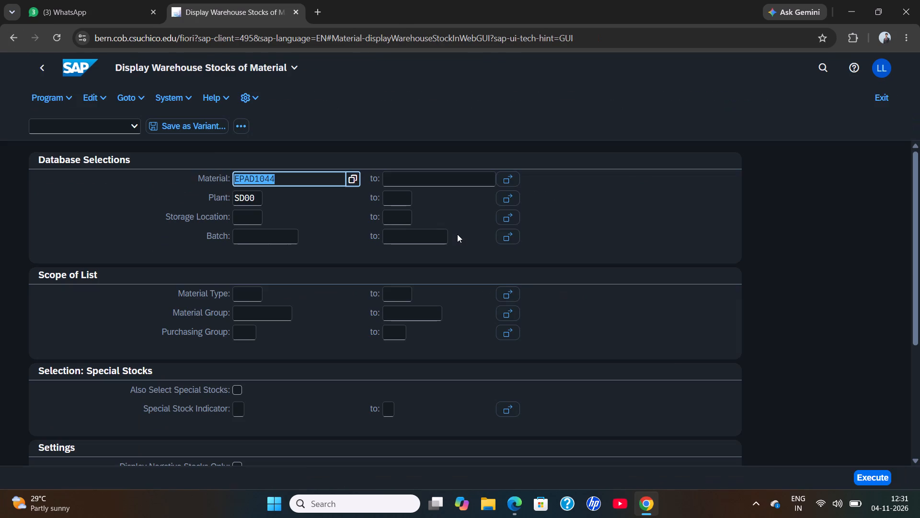
left_click(876, 477)
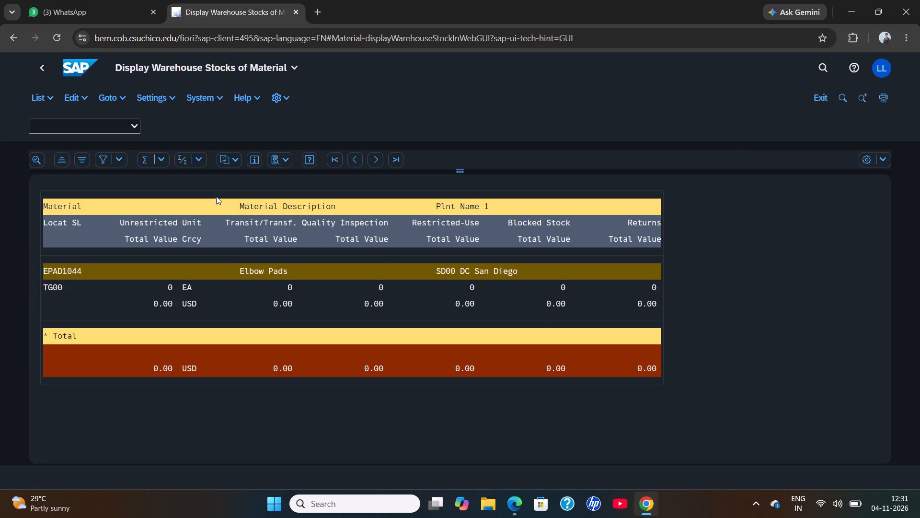
left_click(43, 69)
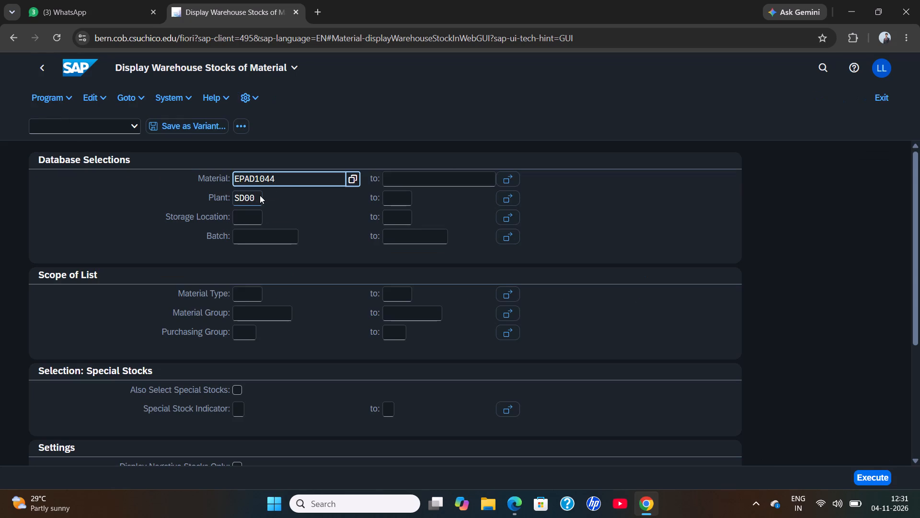
Rerun the warehouse stock report with material EPAD1044 and plant SD00, and return to the home page.
left_click(260, 195)
left_click(289, 176)
key("Return")
left_click(256, 194)
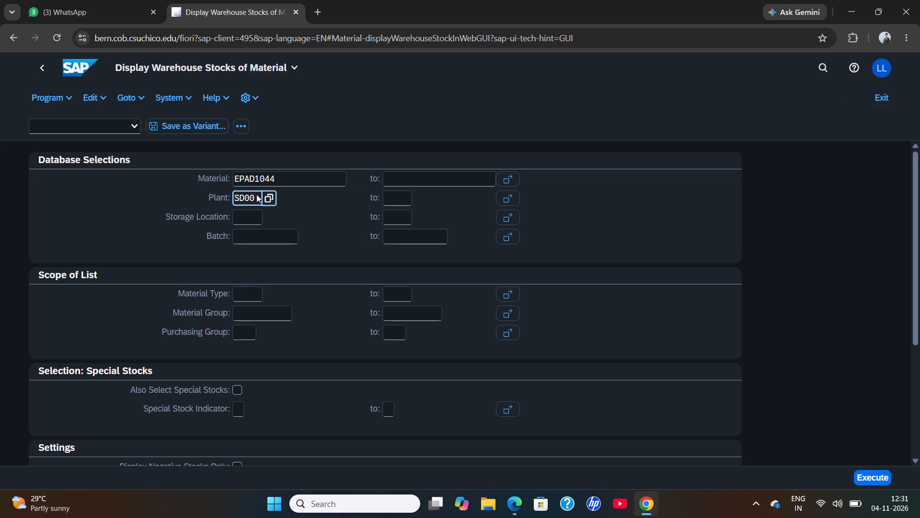
key("Return")
left_click(872, 480)
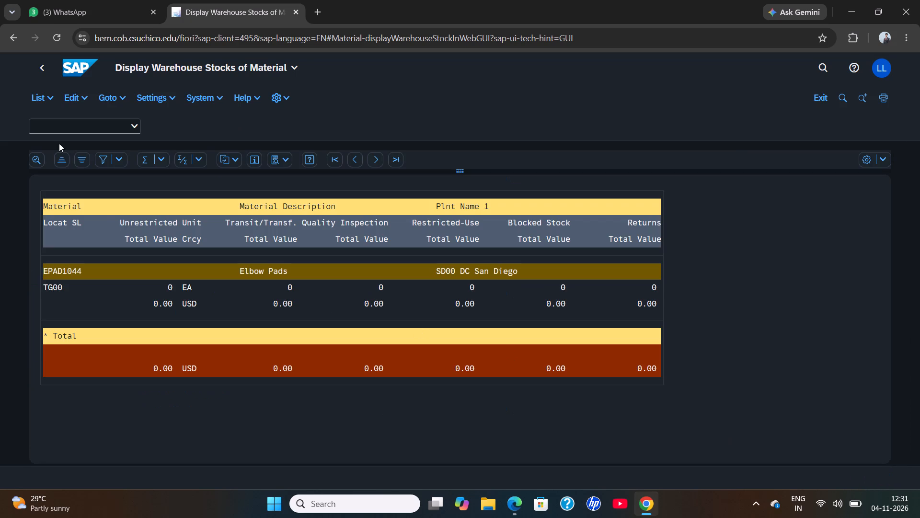
double_click(30, 64)
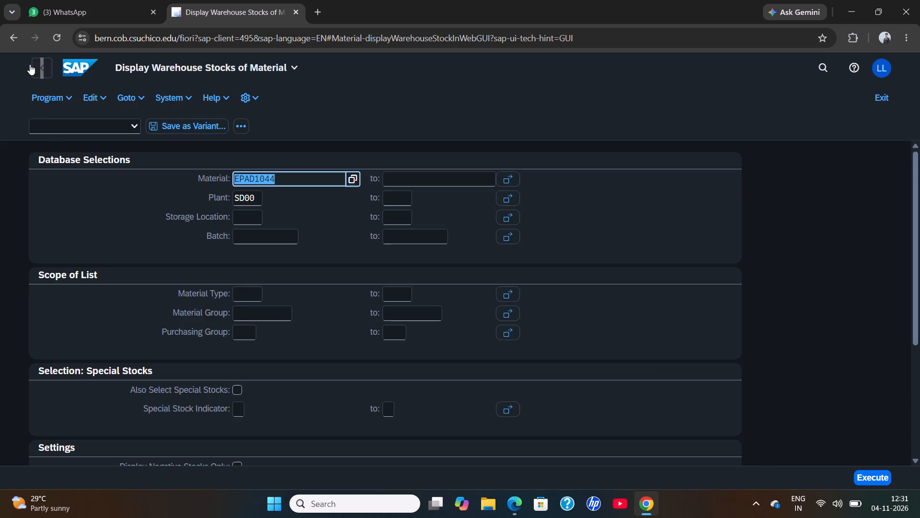
left_click(30, 64)
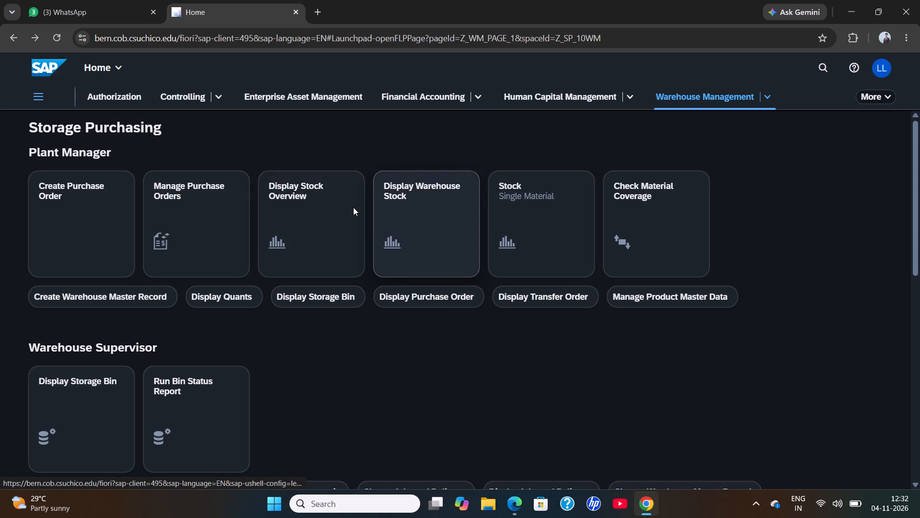
Run the stock overview for material EPAD1044 at plant SD00 and storage location TG00 (Trading Goods), and return to the home page.
left_click(320, 213)
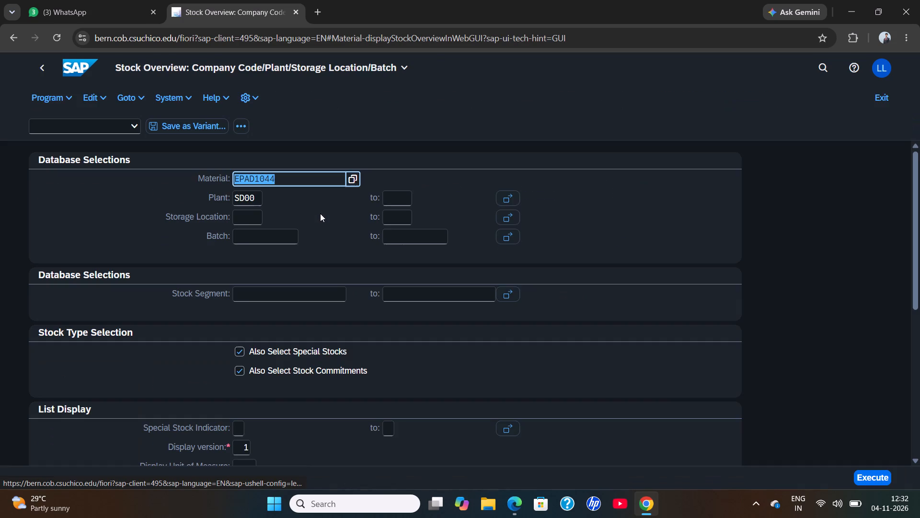
left_click(240, 212)
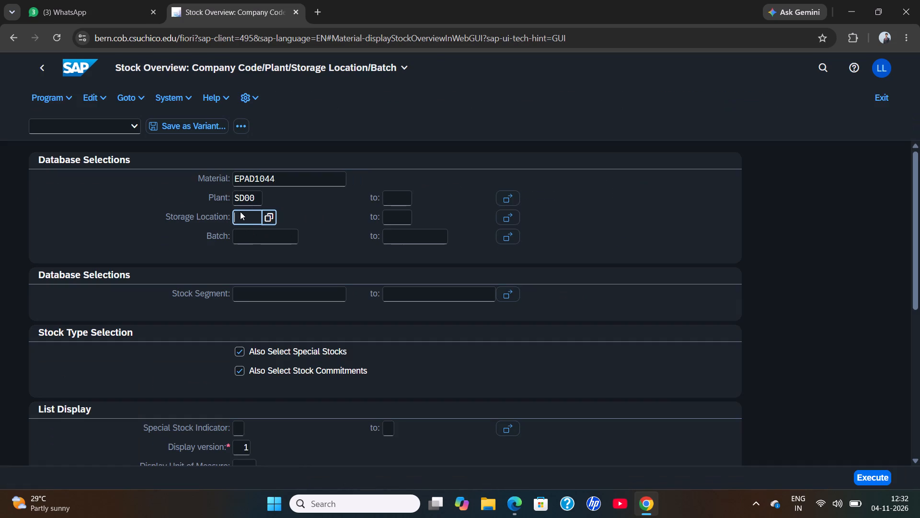
left_click(270, 214)
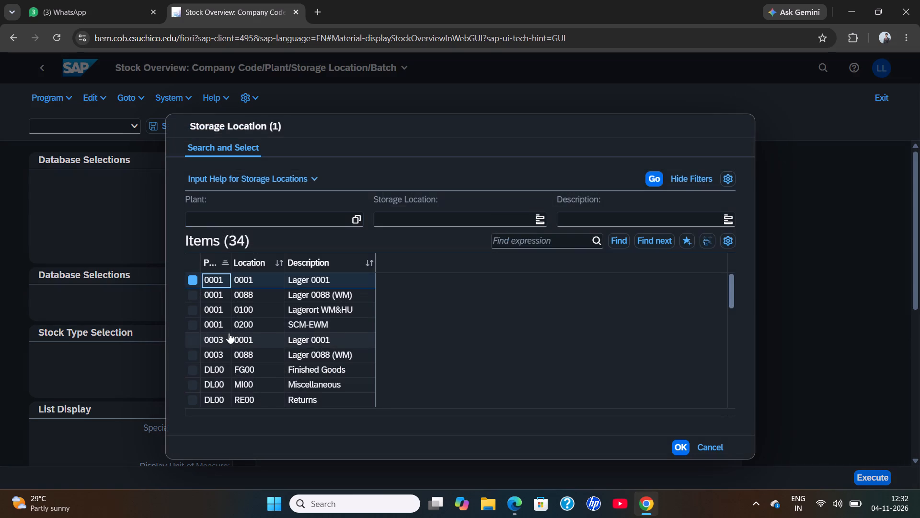
scroll(229, 333, "down", 4)
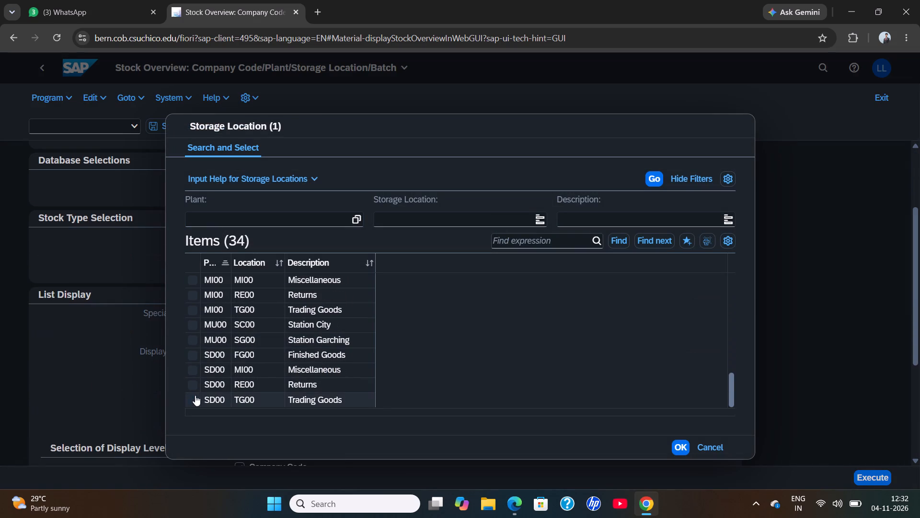
left_click(195, 395)
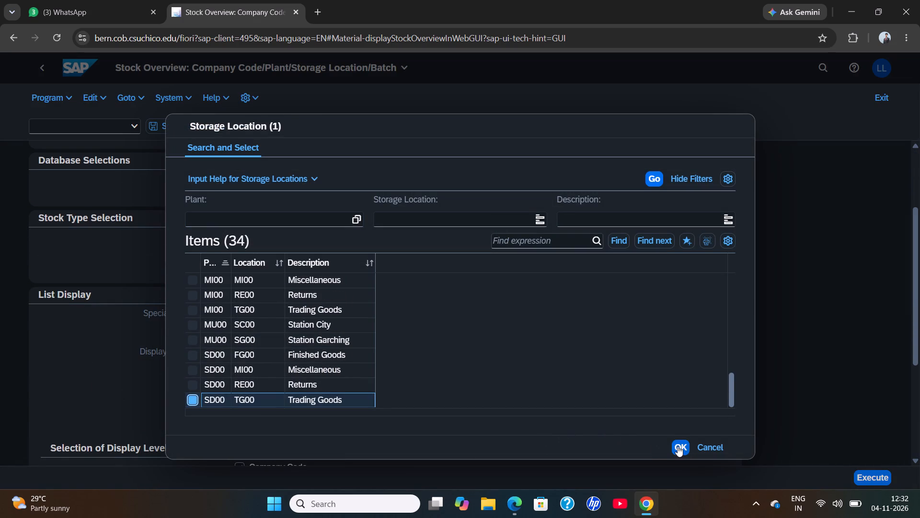
left_click(678, 446)
left_click(886, 477)
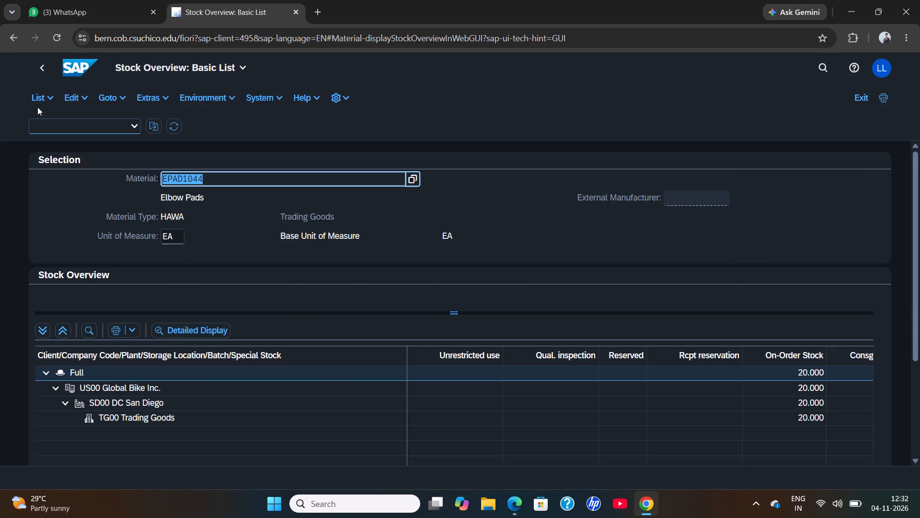
double_click(41, 73)
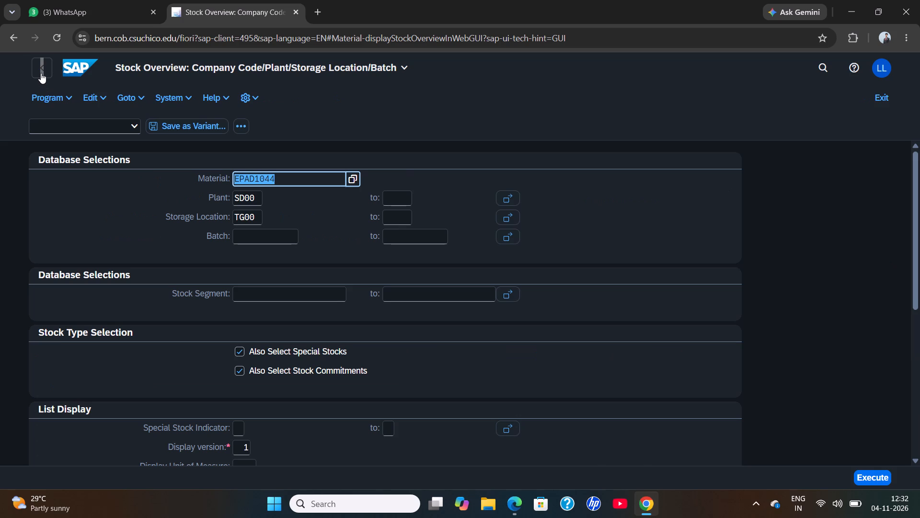
scroll(41, 73, "left", 1)
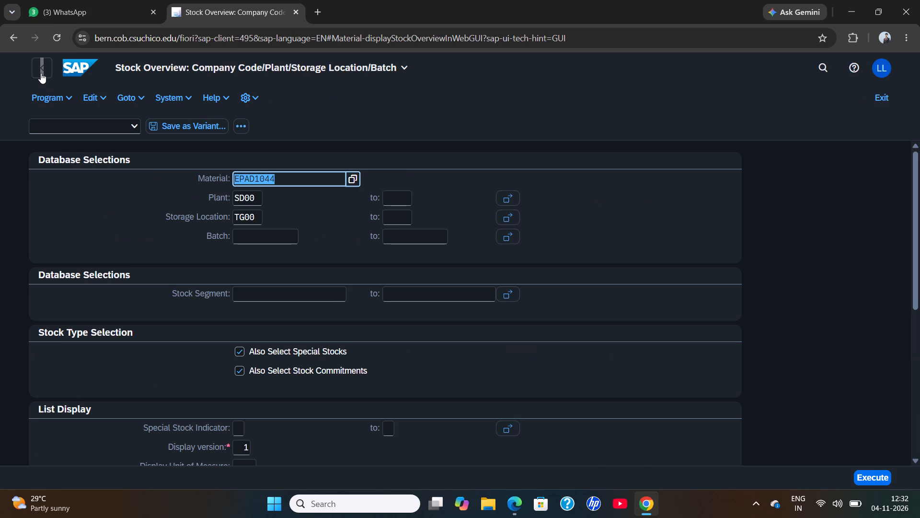
scroll(41, 73, "left", 1)
left_click(41, 73)
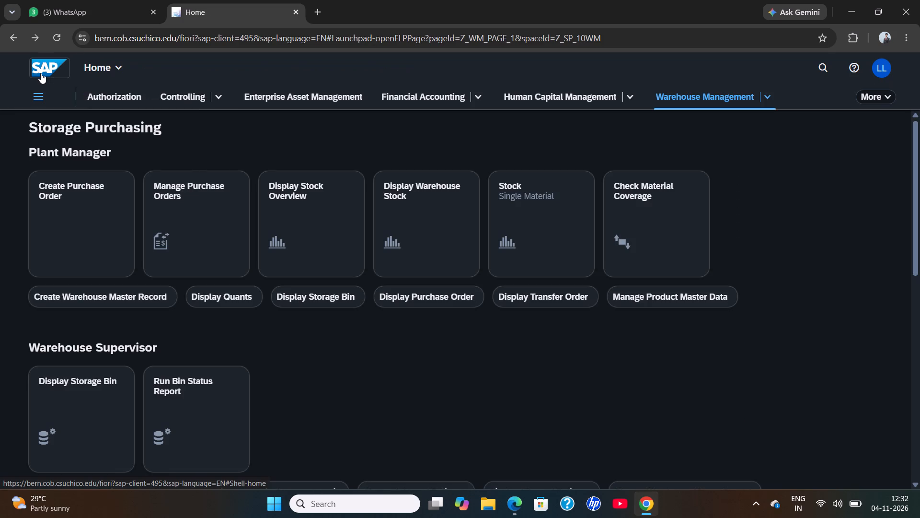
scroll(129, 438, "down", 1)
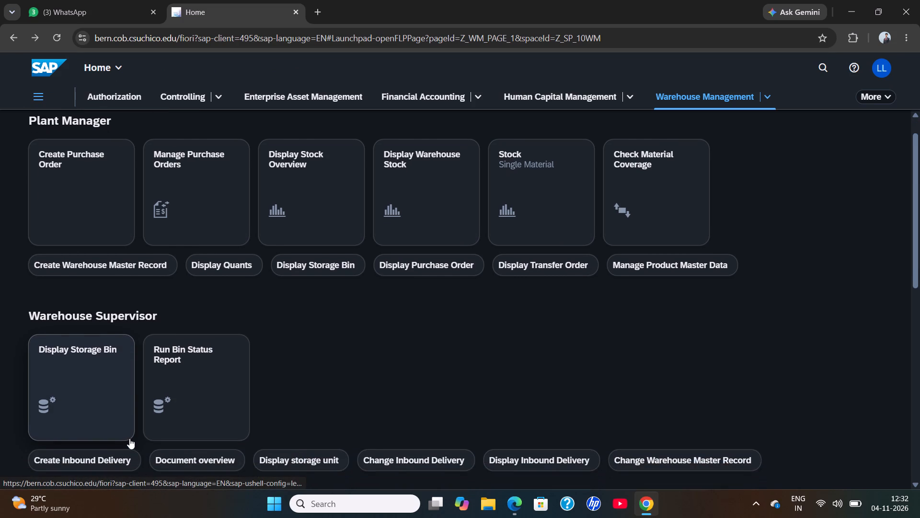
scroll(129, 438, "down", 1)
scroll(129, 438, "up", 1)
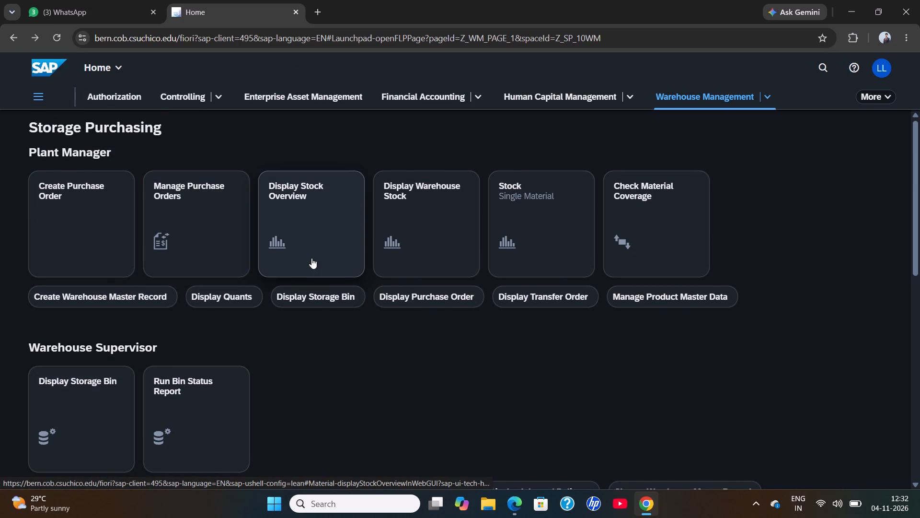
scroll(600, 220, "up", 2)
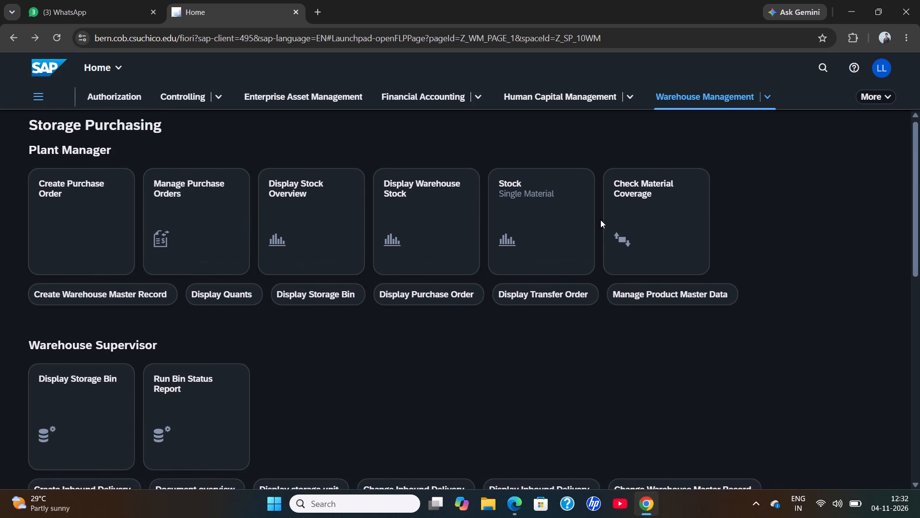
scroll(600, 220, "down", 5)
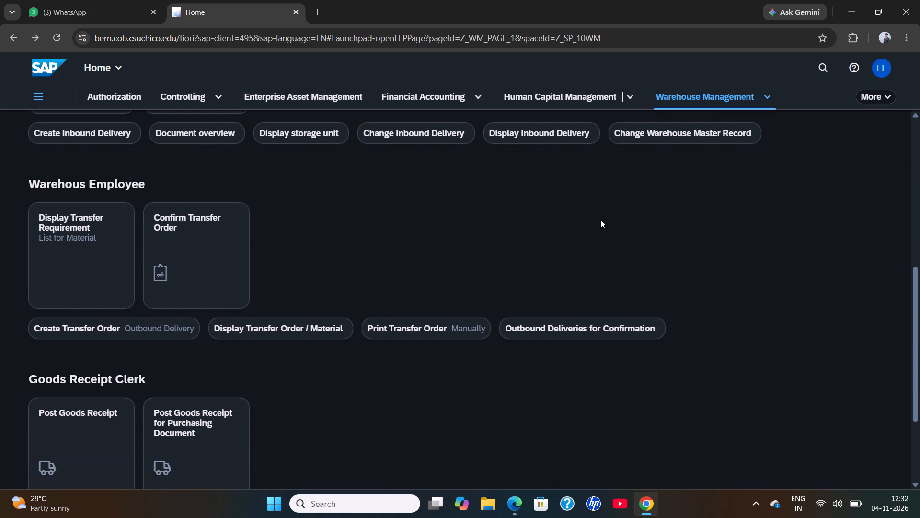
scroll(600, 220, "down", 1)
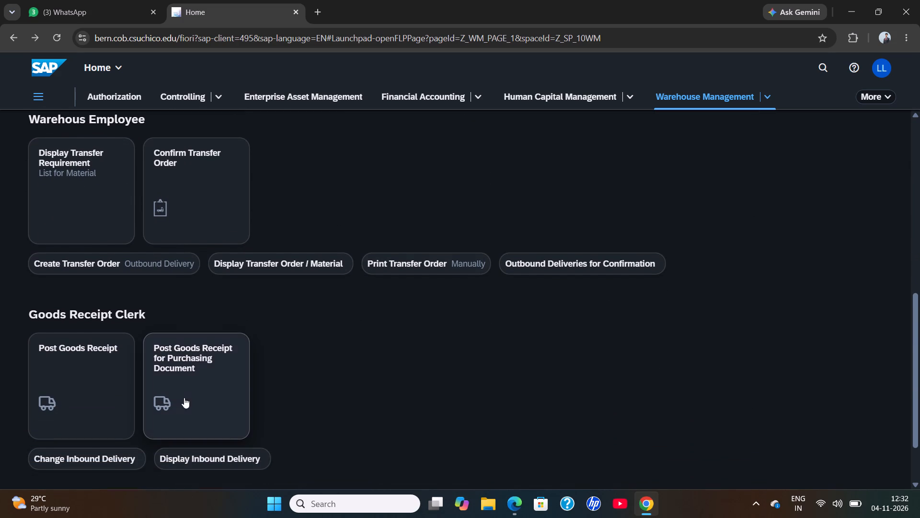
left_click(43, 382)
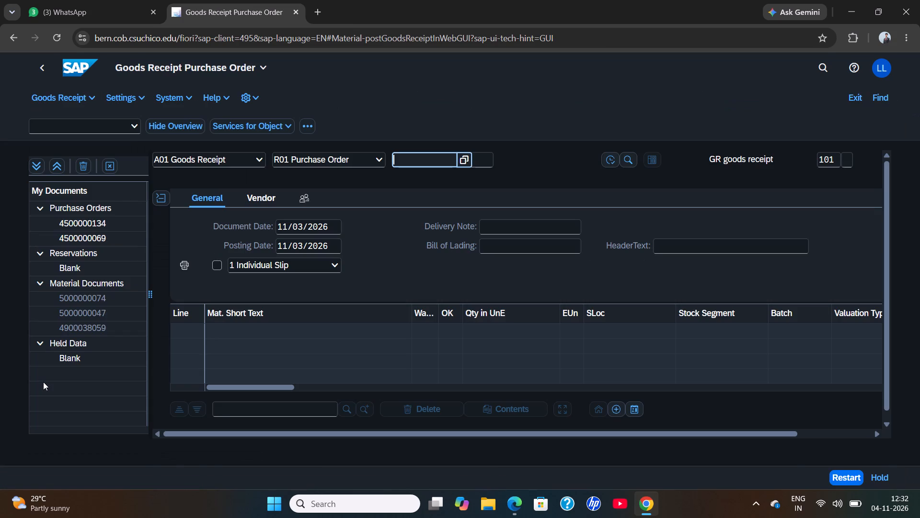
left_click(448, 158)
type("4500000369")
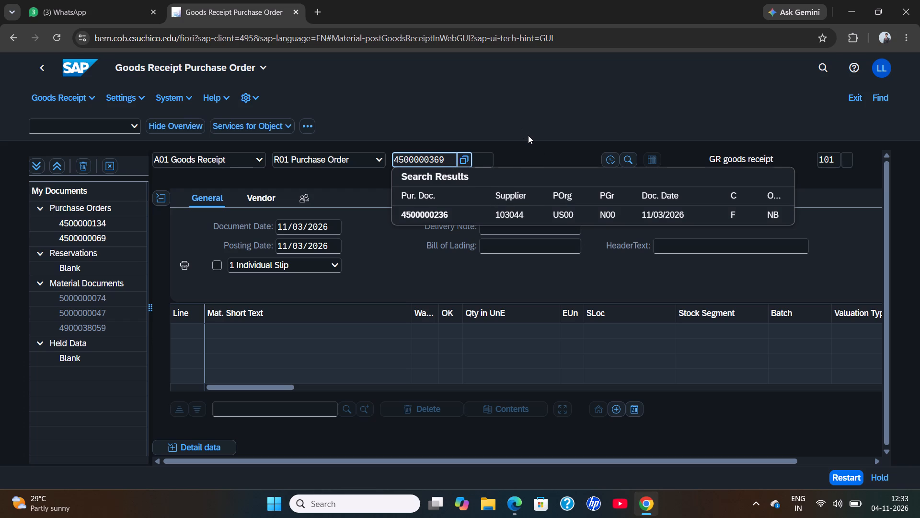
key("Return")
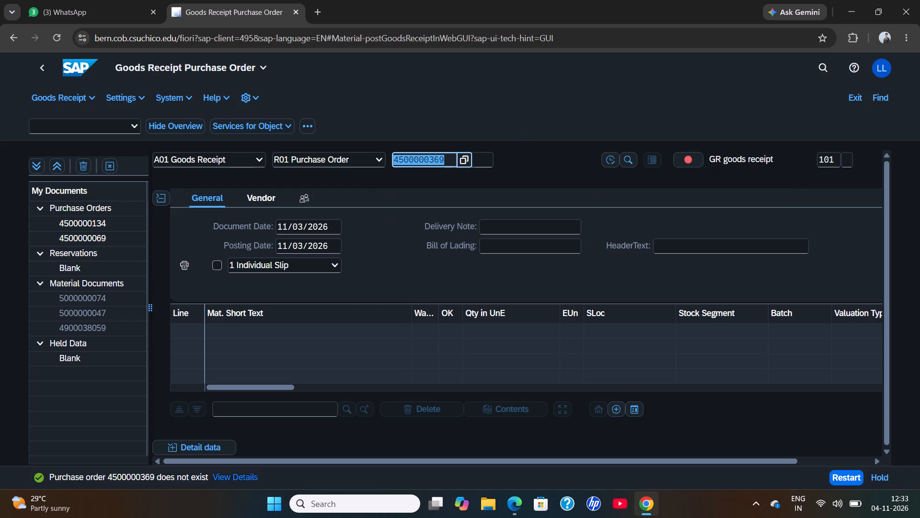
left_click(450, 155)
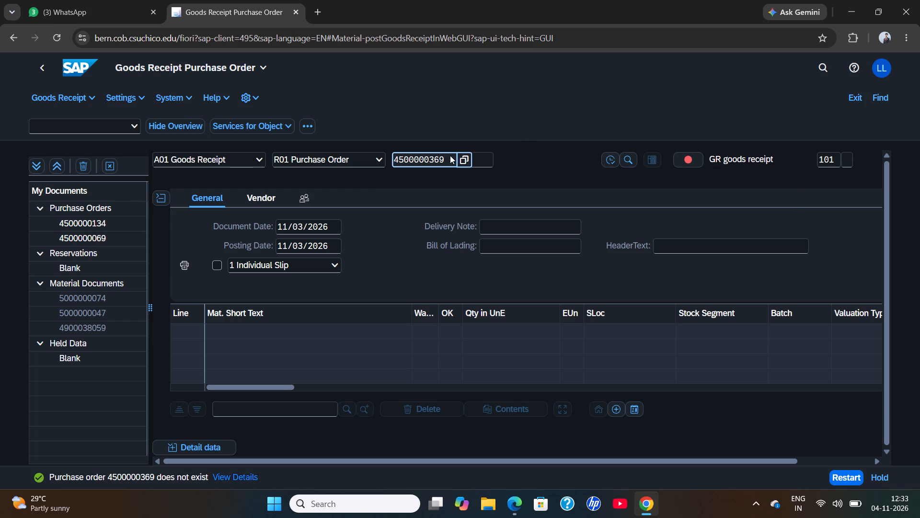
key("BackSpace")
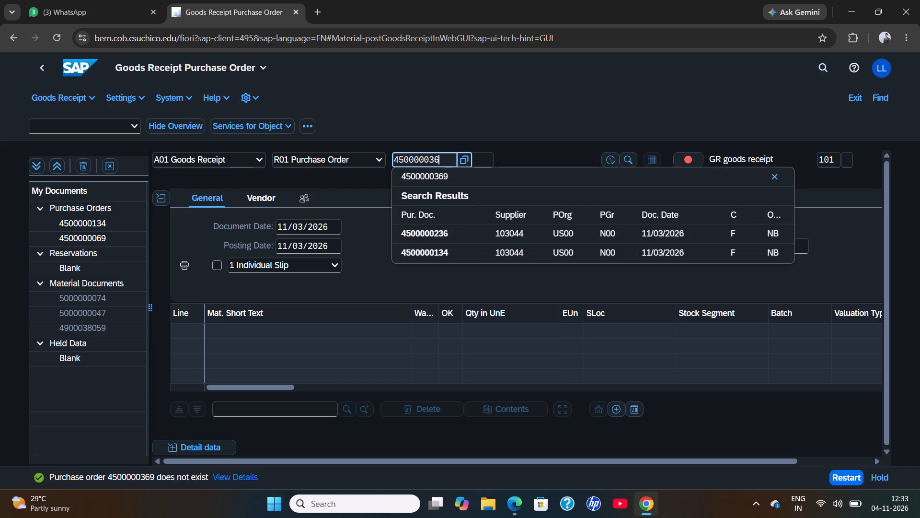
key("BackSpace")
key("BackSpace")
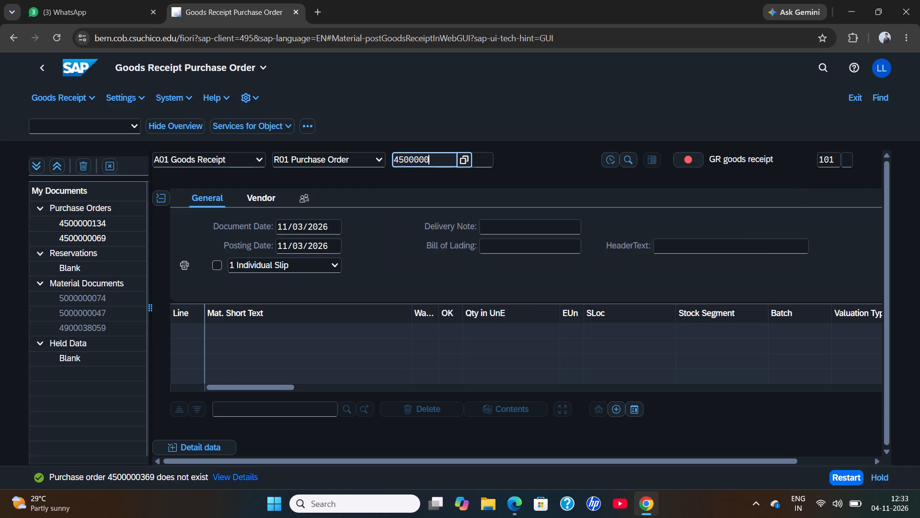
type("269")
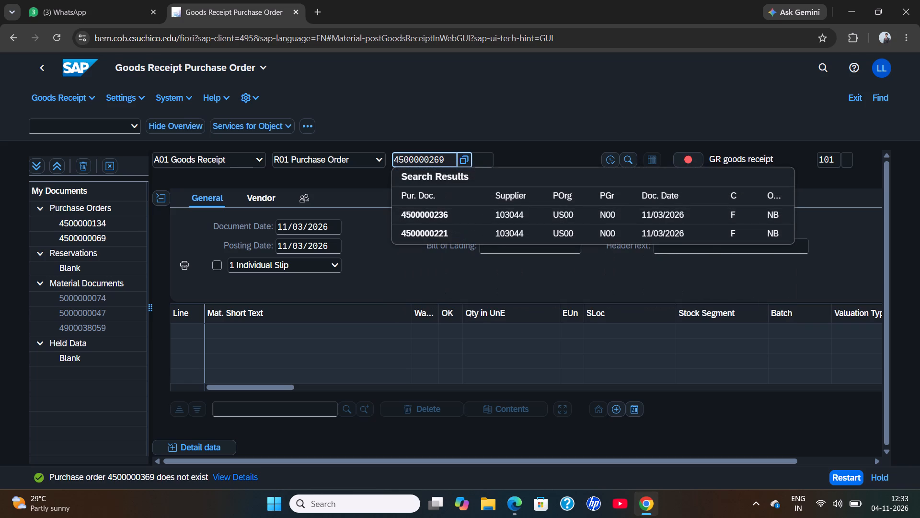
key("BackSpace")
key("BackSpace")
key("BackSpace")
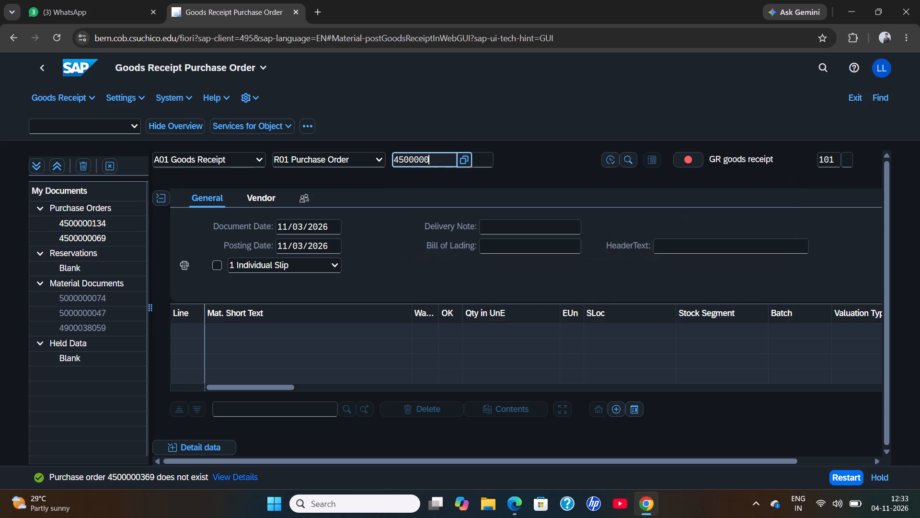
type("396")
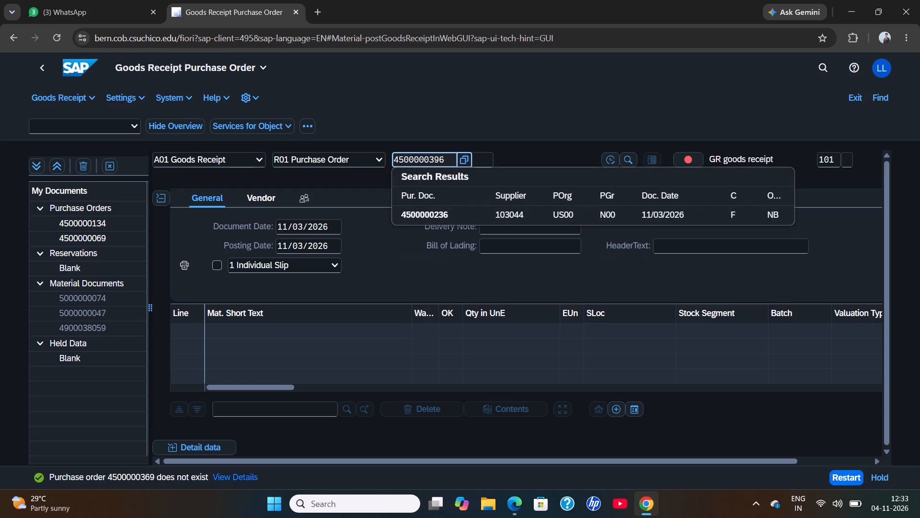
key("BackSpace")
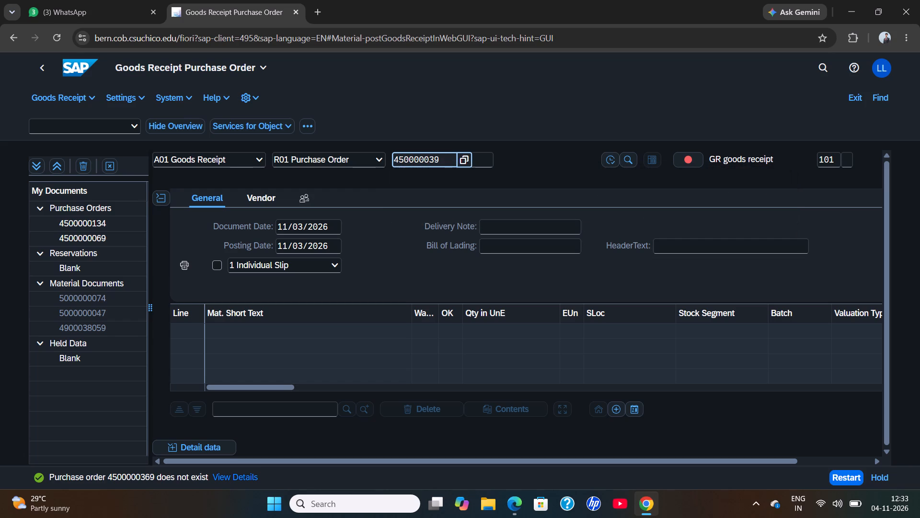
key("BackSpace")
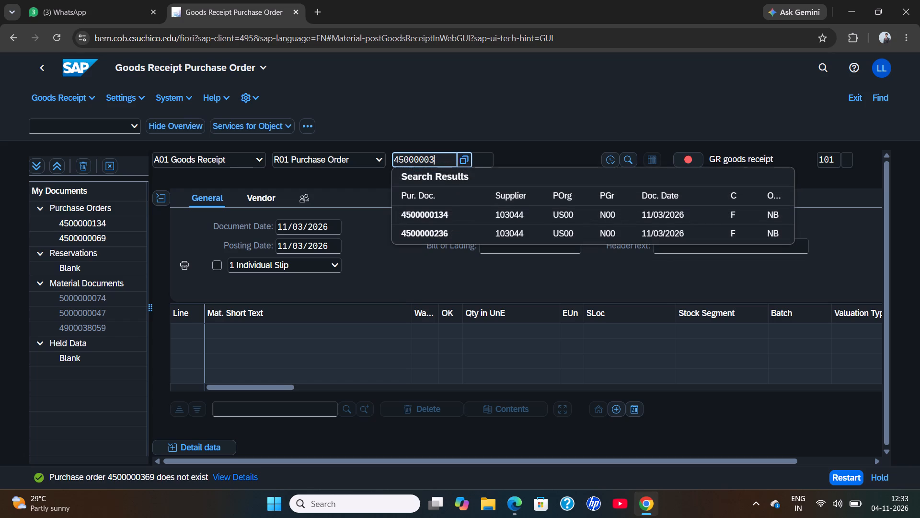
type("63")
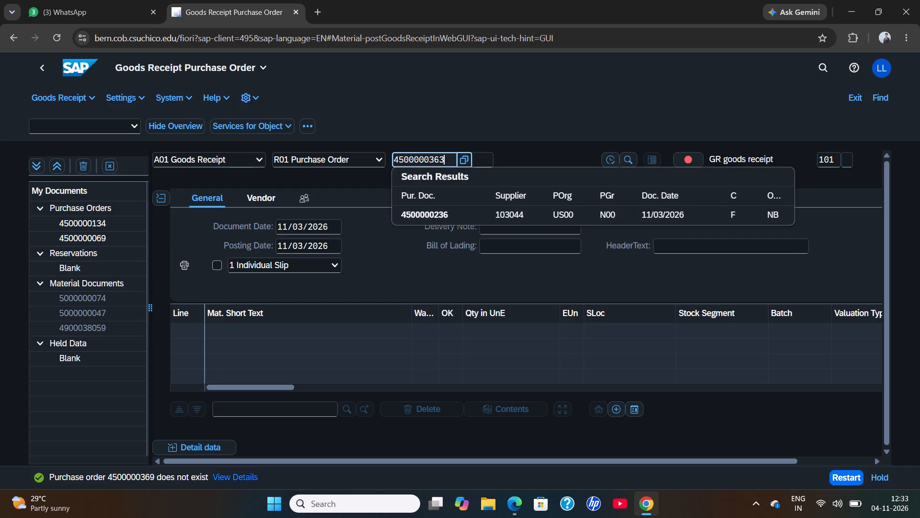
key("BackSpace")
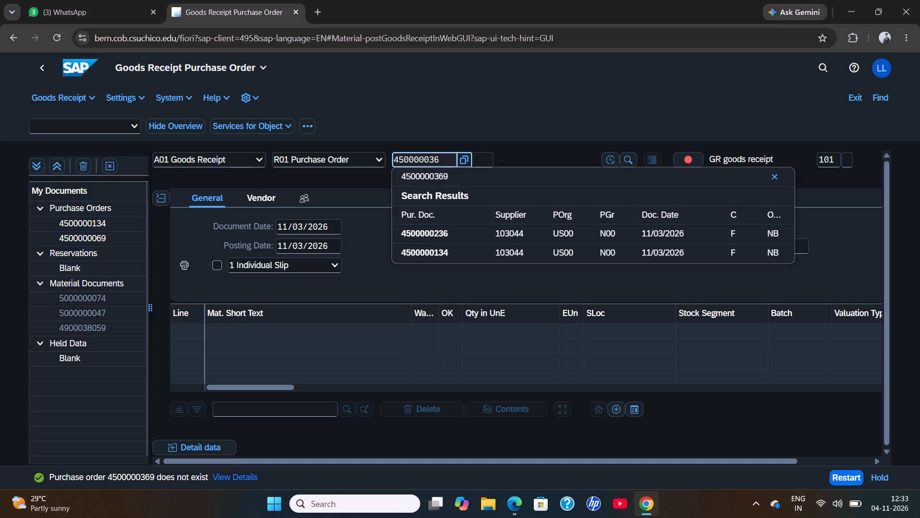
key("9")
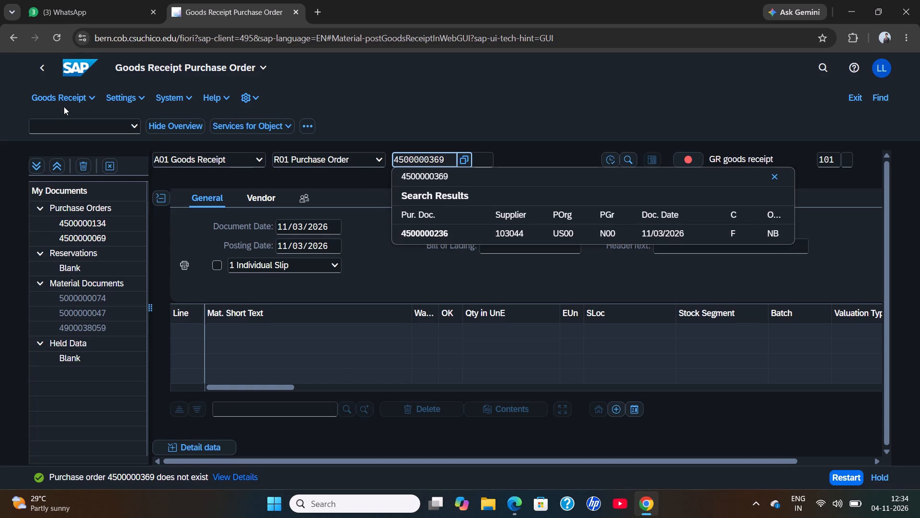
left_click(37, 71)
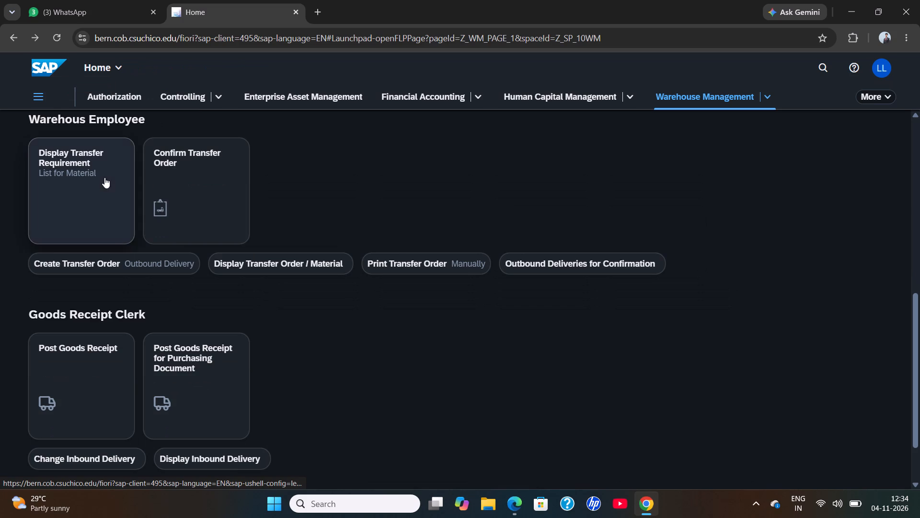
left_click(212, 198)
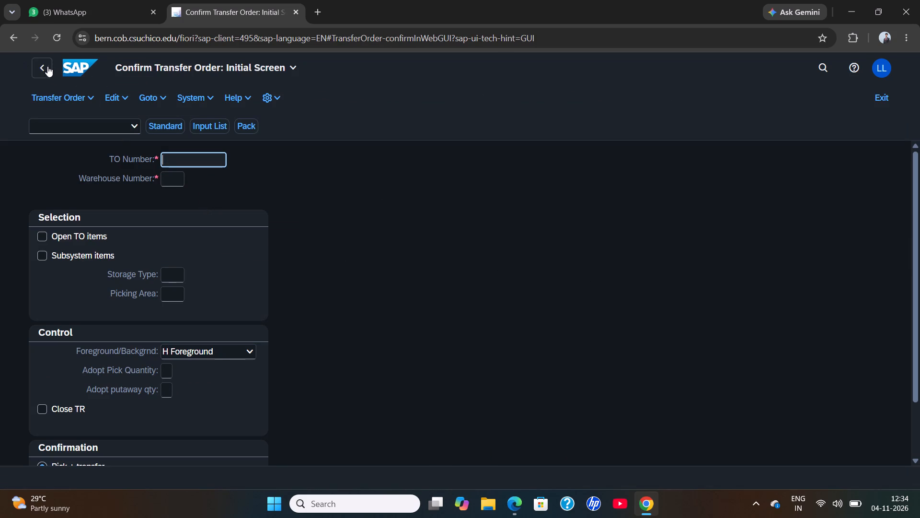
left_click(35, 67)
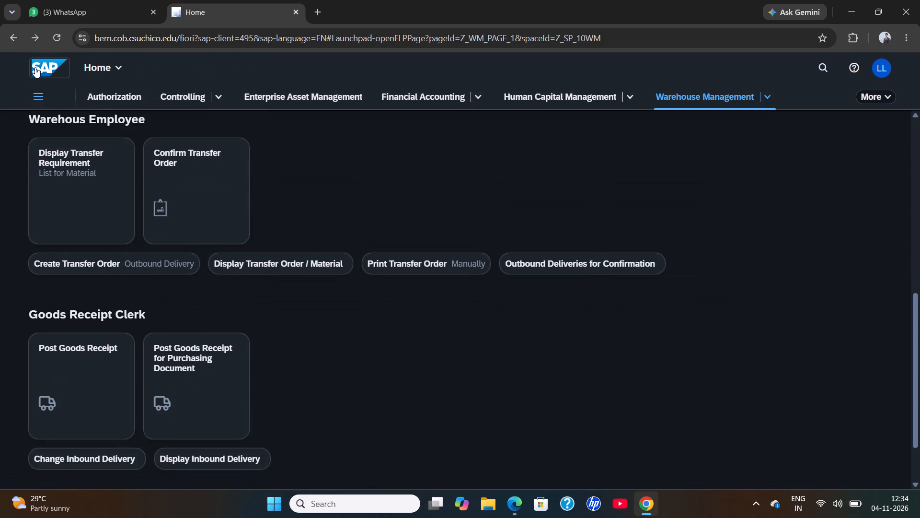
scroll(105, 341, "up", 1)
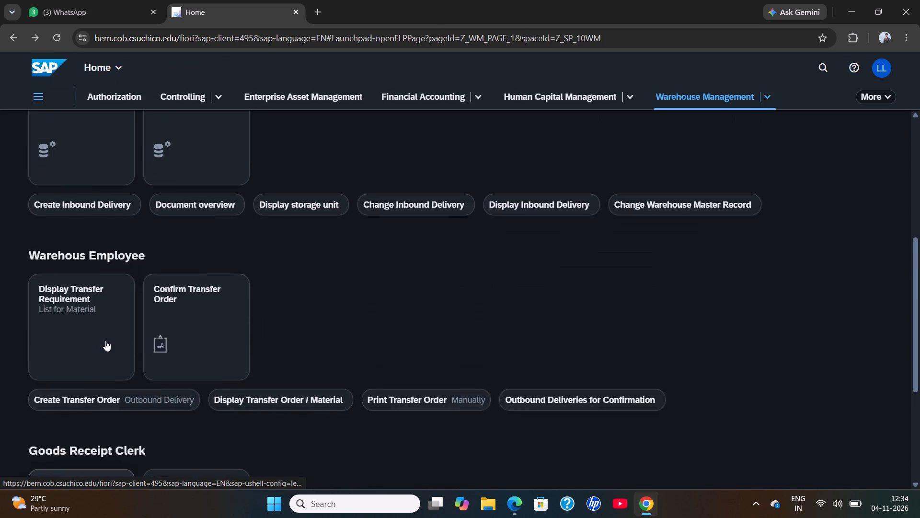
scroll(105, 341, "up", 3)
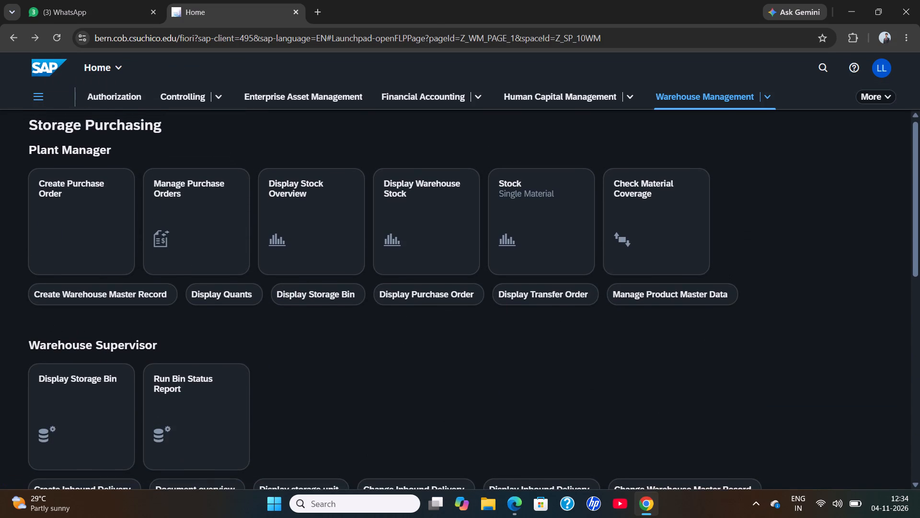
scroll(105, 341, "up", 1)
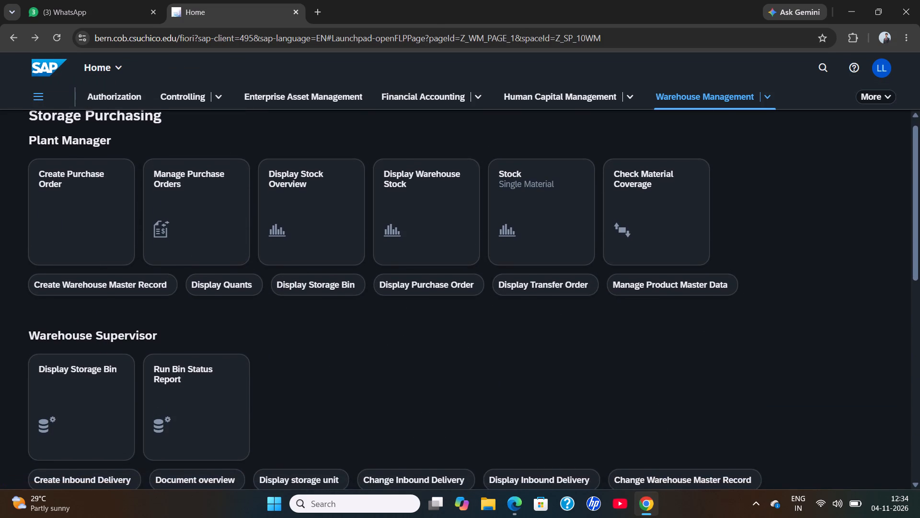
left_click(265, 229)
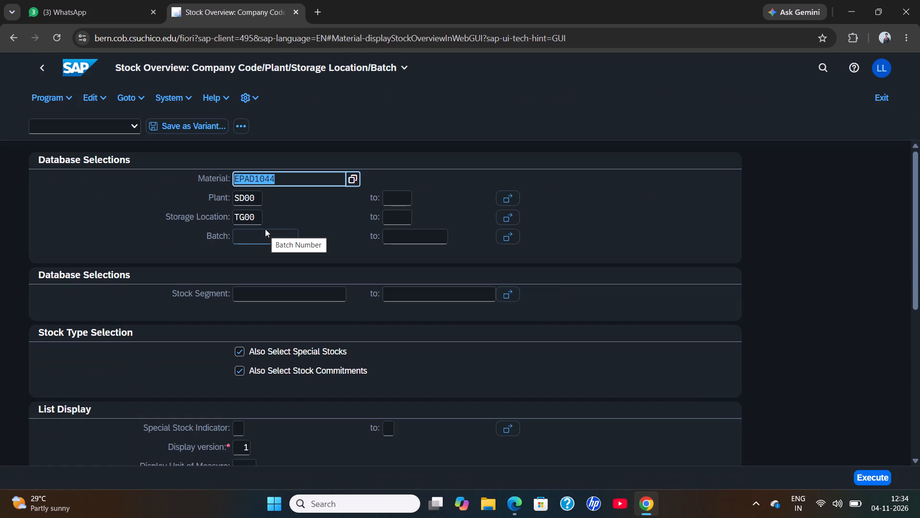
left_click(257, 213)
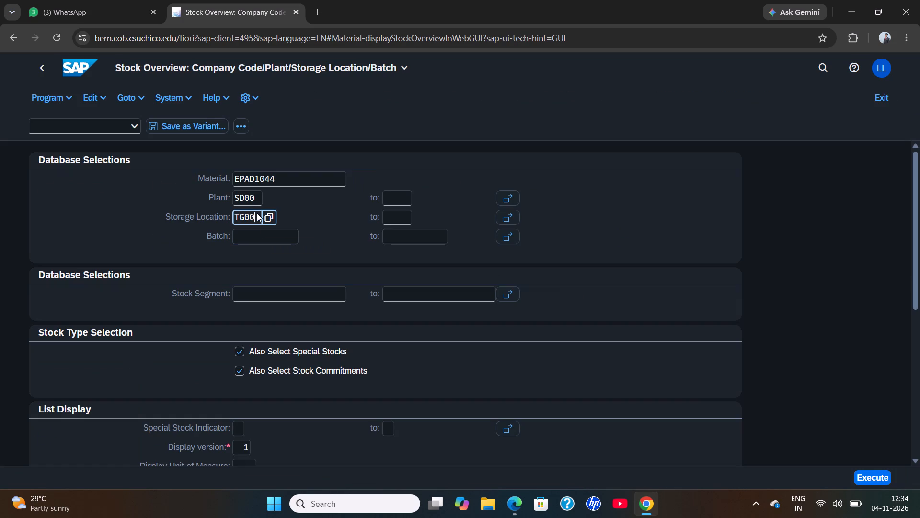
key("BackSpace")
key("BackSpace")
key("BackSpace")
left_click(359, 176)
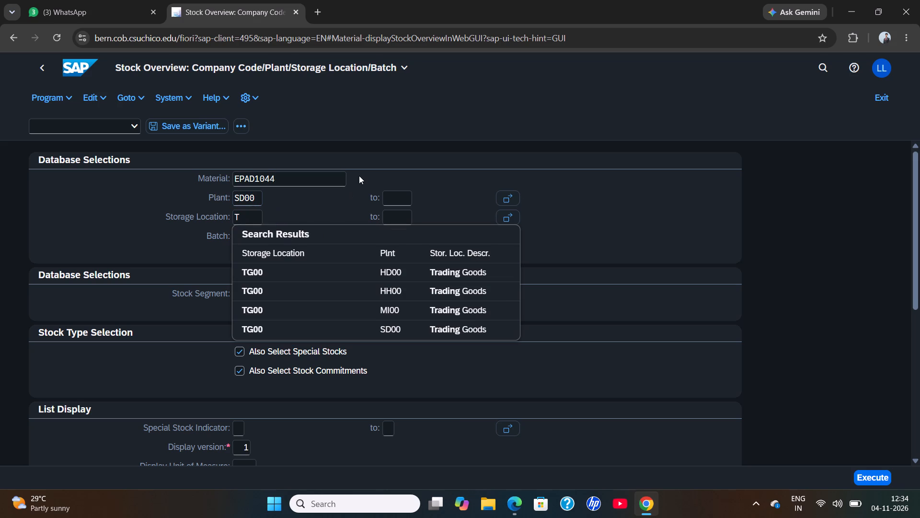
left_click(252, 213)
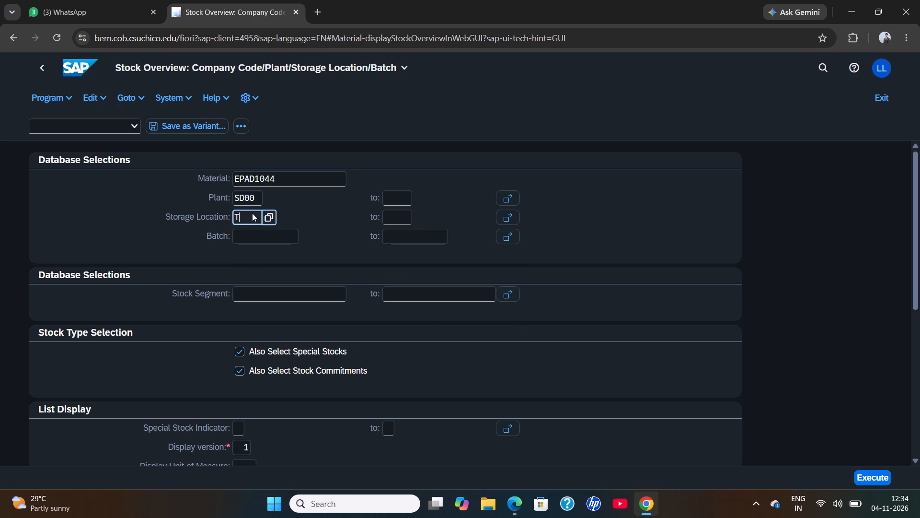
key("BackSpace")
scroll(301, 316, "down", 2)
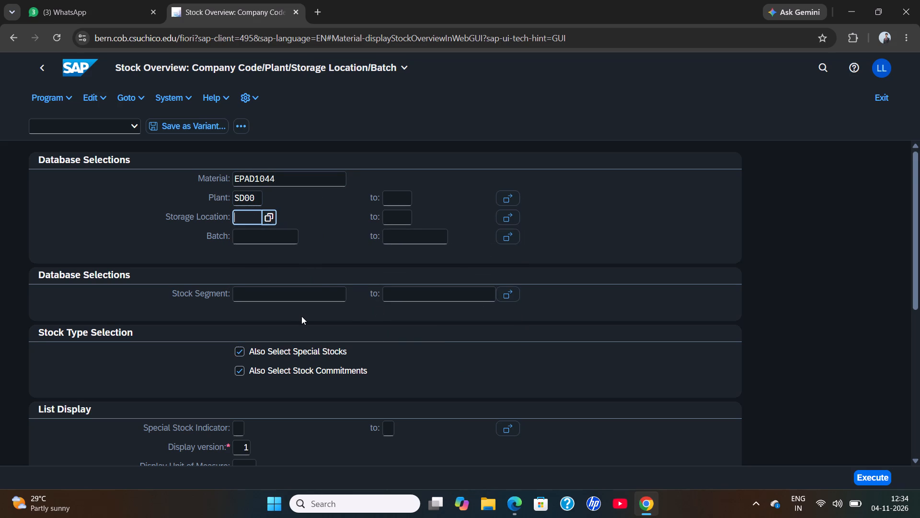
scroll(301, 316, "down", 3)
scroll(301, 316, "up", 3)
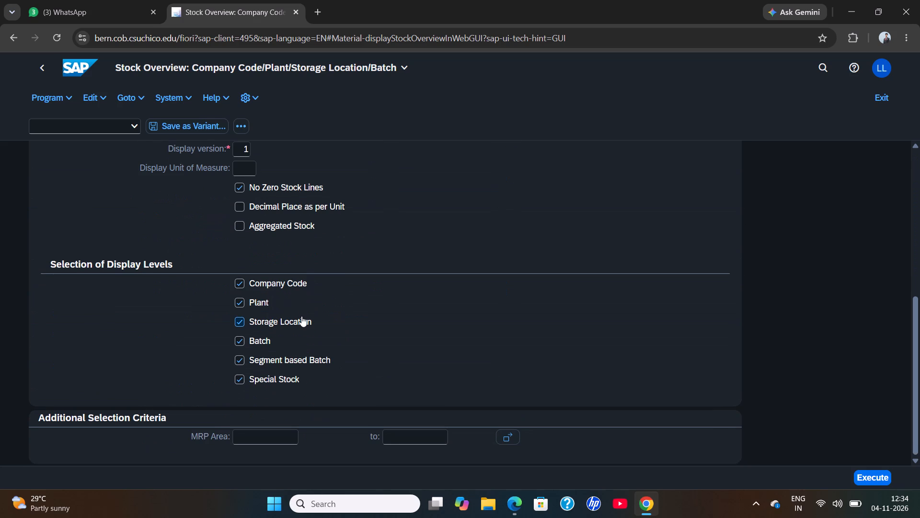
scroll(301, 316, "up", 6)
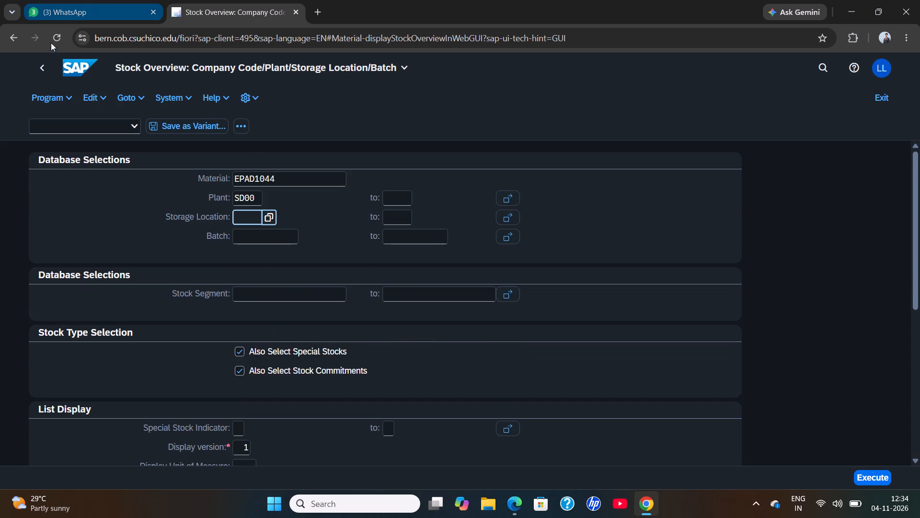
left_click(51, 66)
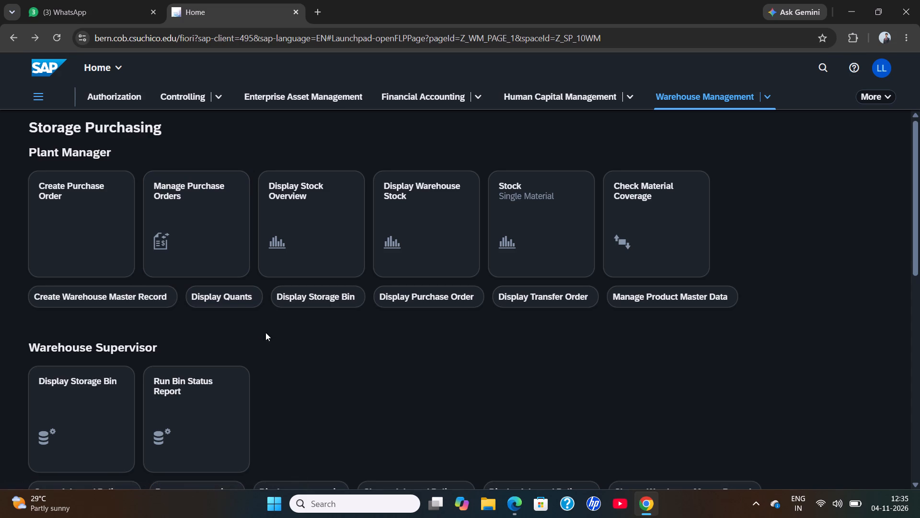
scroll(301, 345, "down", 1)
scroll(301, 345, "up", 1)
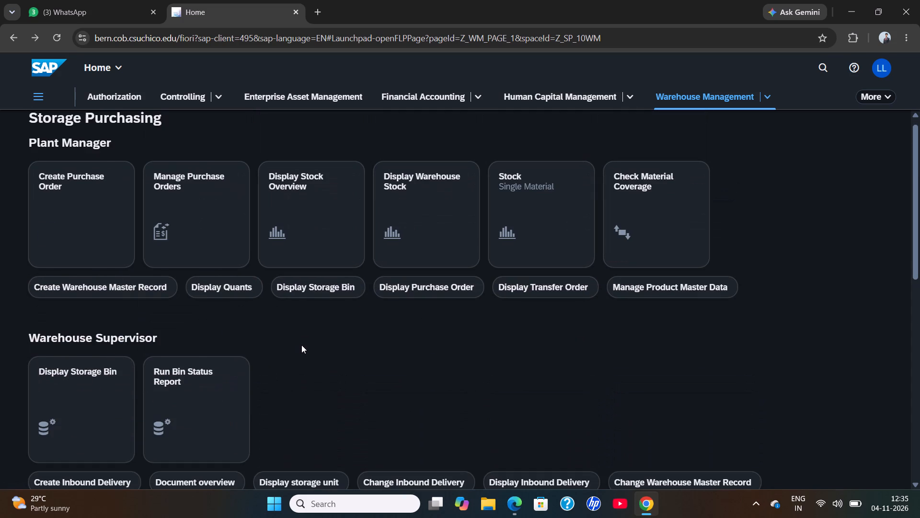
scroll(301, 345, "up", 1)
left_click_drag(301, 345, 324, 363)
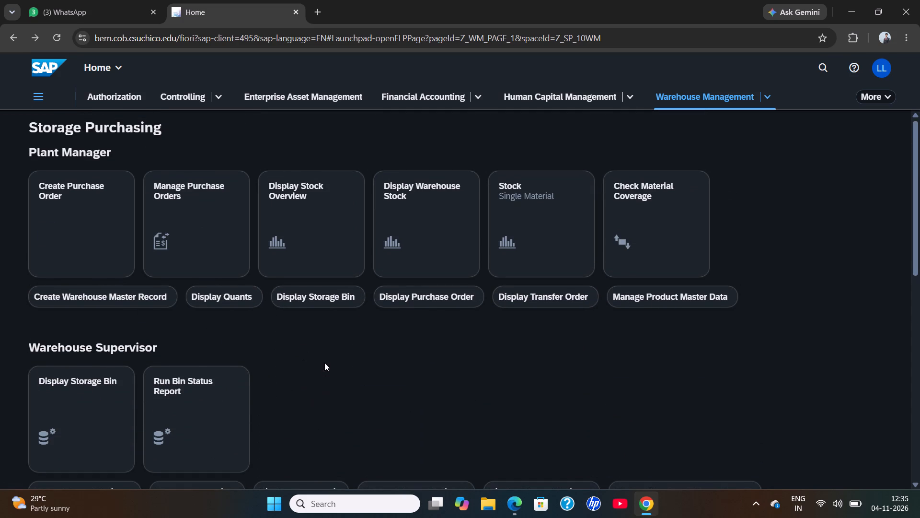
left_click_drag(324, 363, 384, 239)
Open Post Goods Receipt from the Goods Receipt Clerk section of the Warehouse Management page.
scroll(327, 351, "down", 2)
scroll(384, 239, "down", 2)
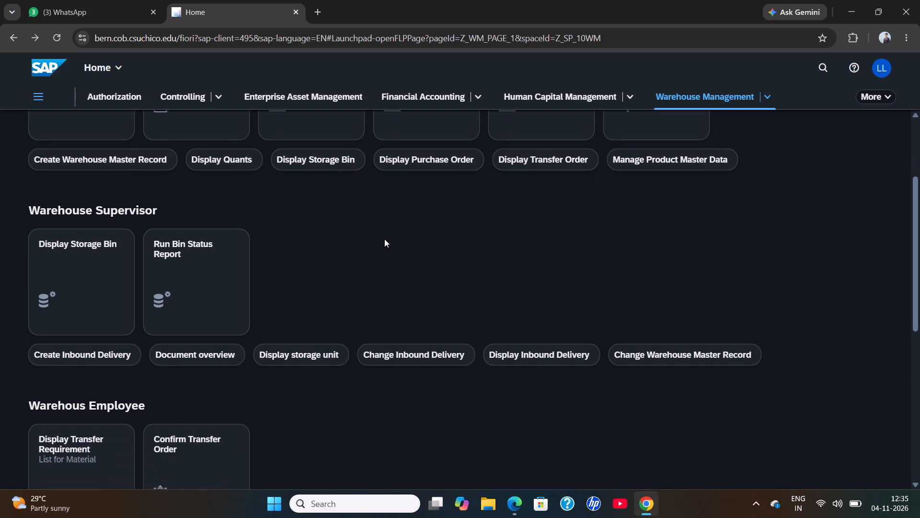
scroll(384, 239, "down", 2)
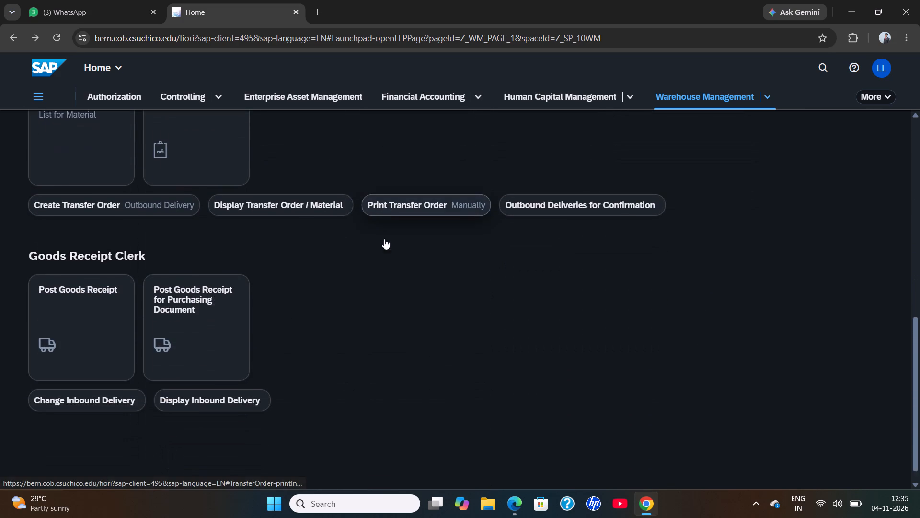
scroll(384, 239, "down", 1)
left_click(191, 286)
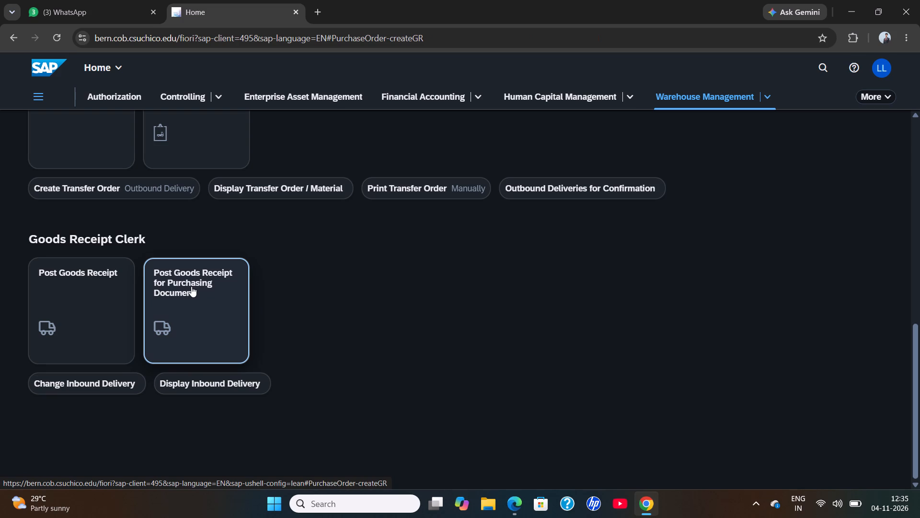
left_click(191, 286)
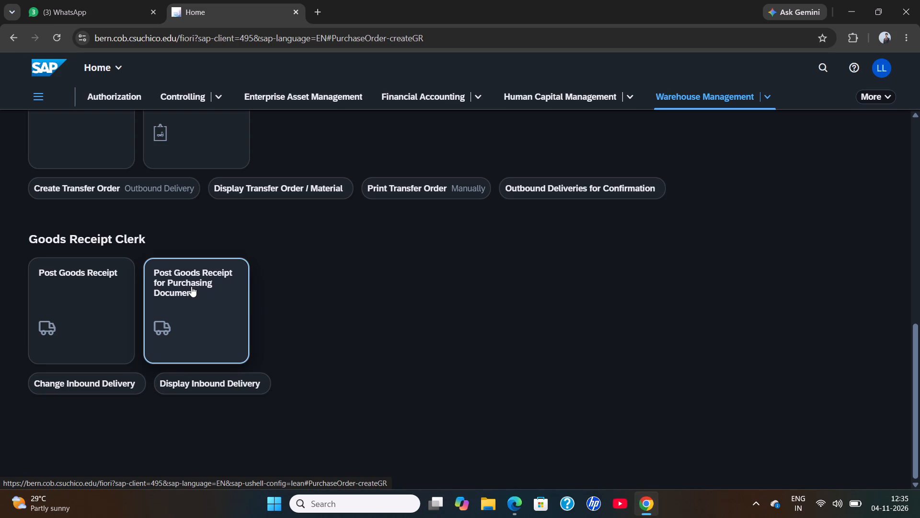
left_click(191, 286)
right_click(191, 286)
left_click(191, 286)
right_click(191, 286)
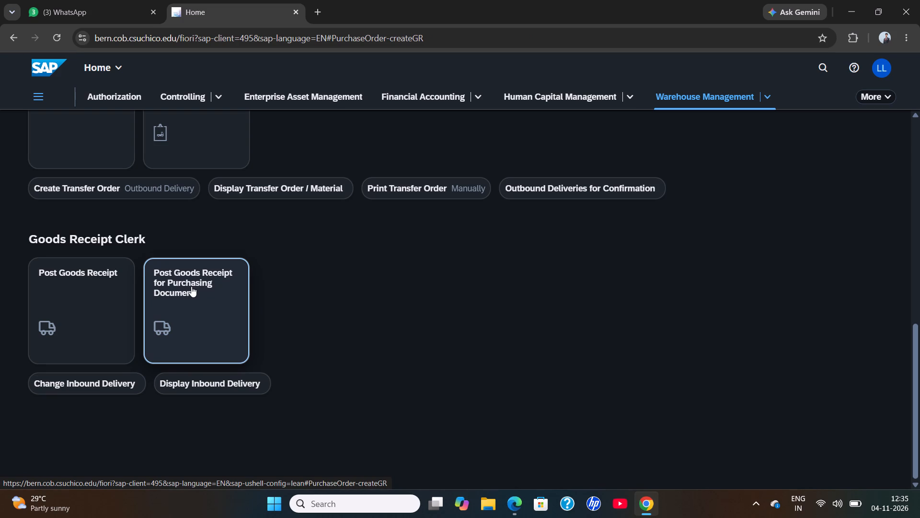
triple_click(191, 286)
left_click(191, 286)
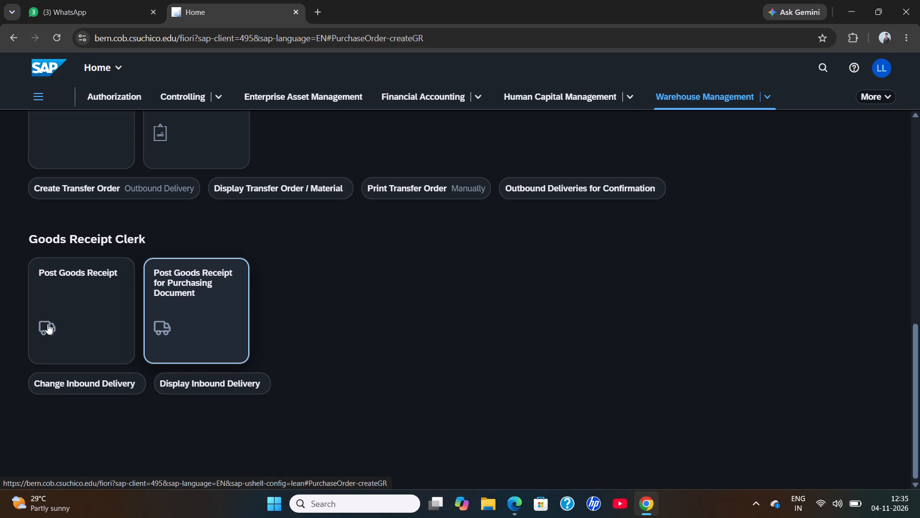
left_click(47, 324)
left_click(47, 324)
scroll(173, 254, "up", 3)
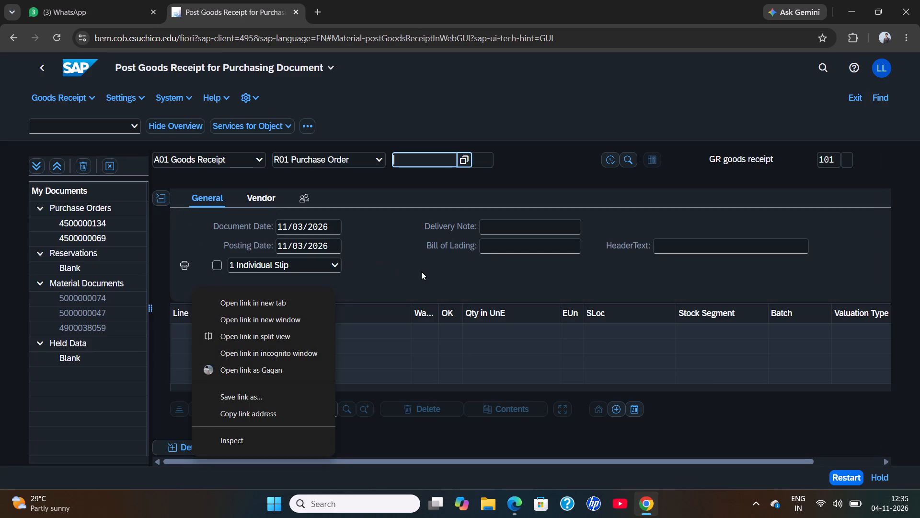
left_click(421, 271)
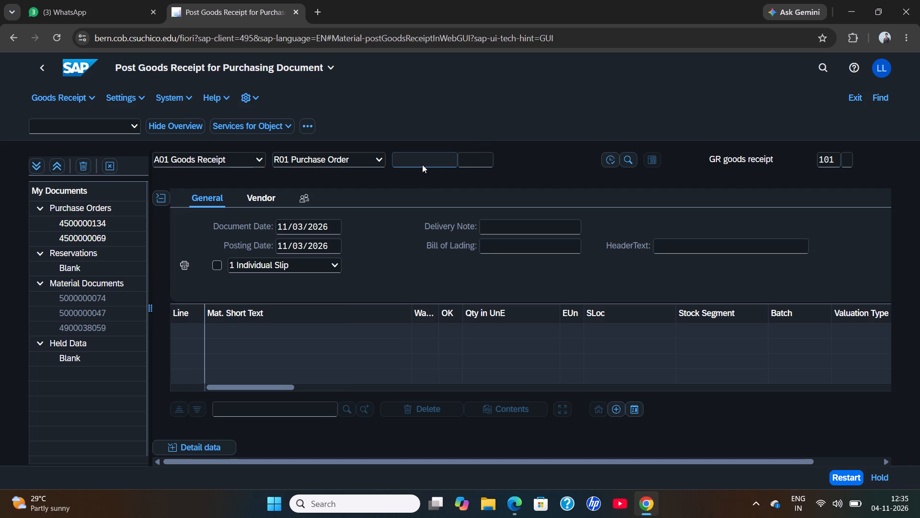
left_click(422, 165)
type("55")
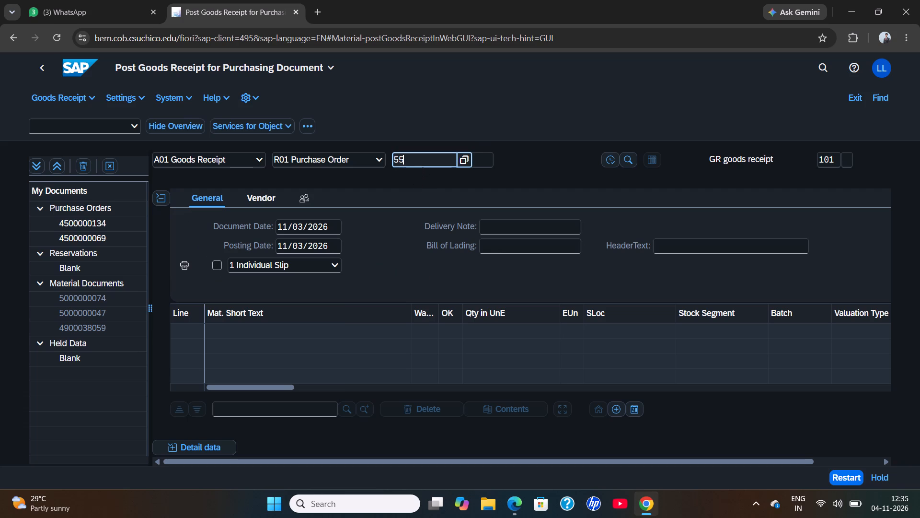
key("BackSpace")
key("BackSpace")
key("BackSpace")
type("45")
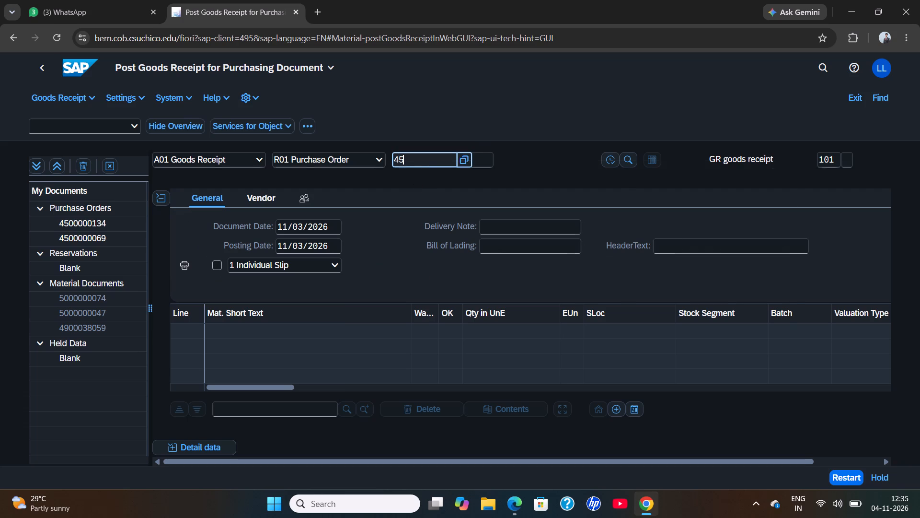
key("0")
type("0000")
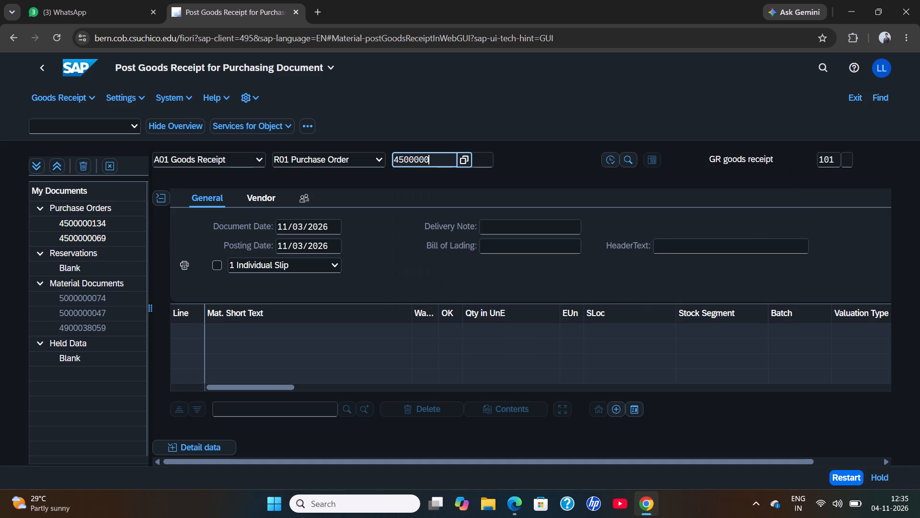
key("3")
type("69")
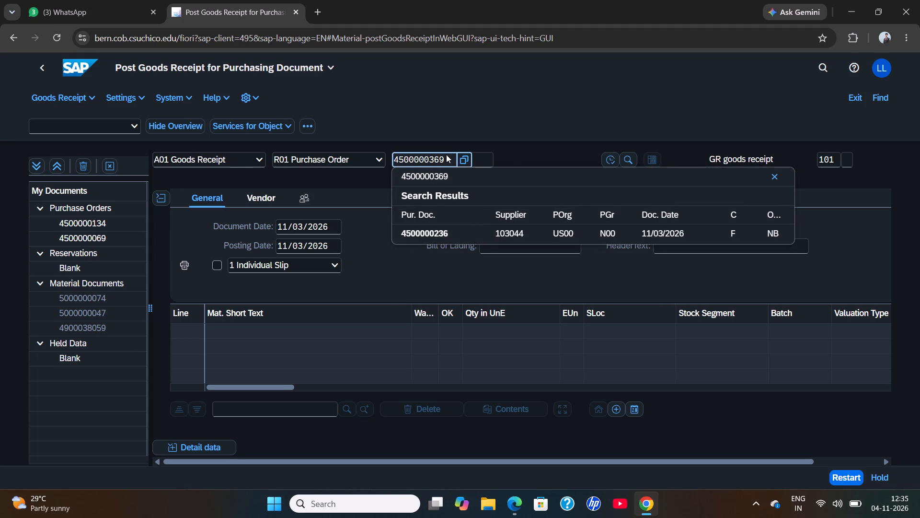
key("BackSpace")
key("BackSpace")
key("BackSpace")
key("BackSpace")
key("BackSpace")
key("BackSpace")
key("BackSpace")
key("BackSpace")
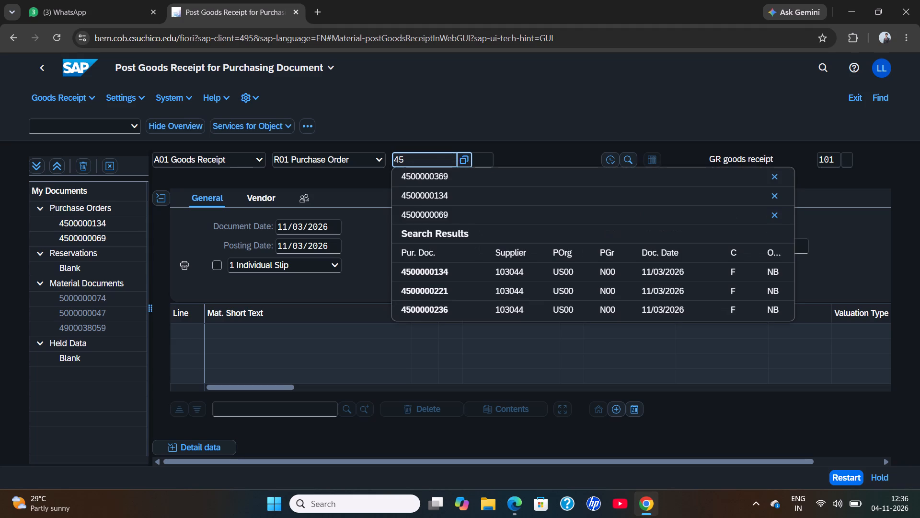
left_click(475, 174)
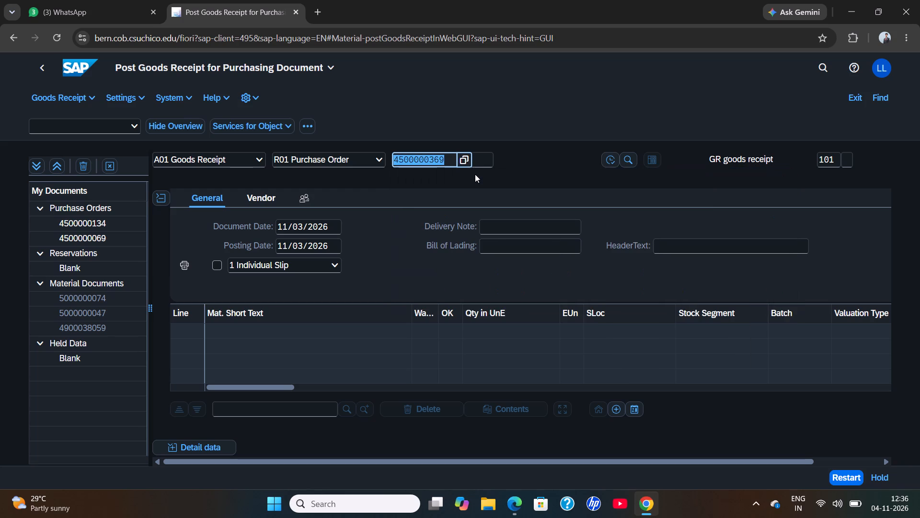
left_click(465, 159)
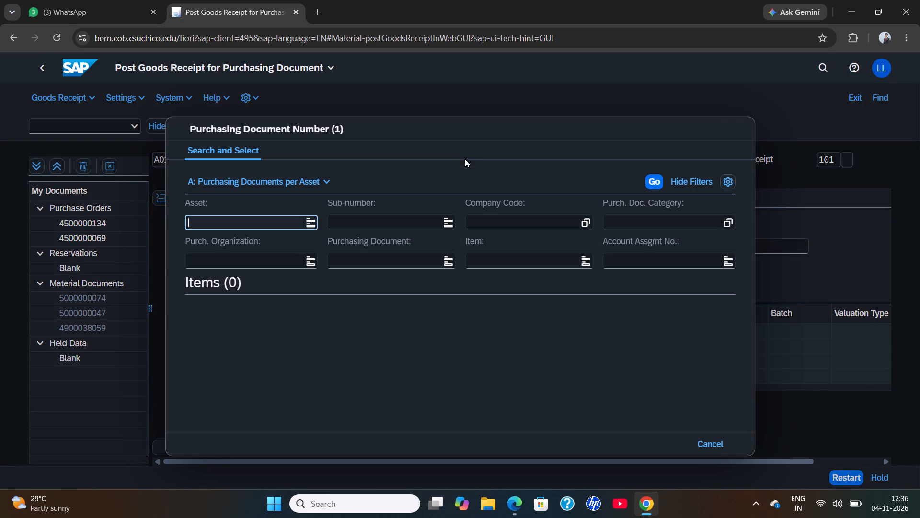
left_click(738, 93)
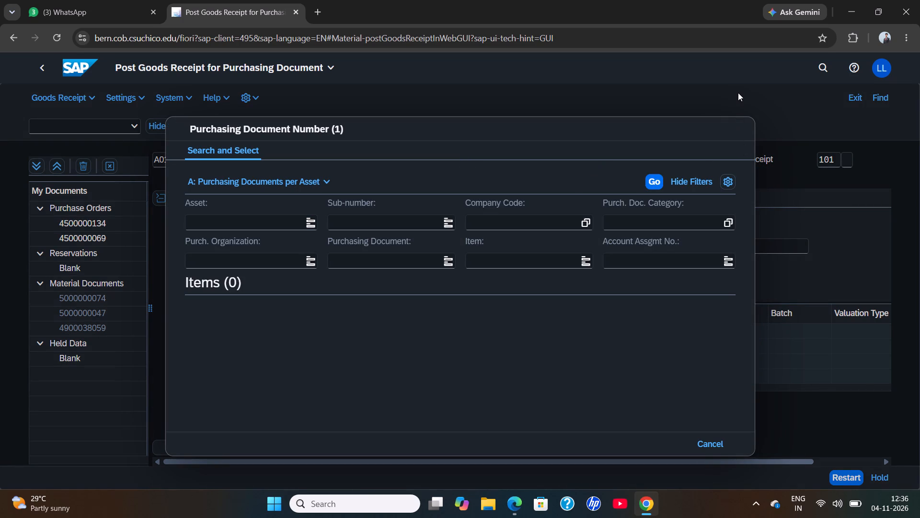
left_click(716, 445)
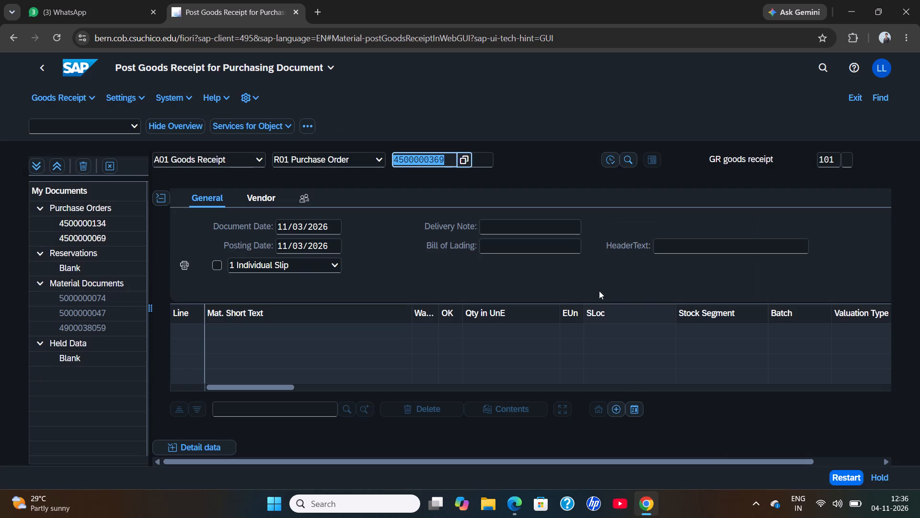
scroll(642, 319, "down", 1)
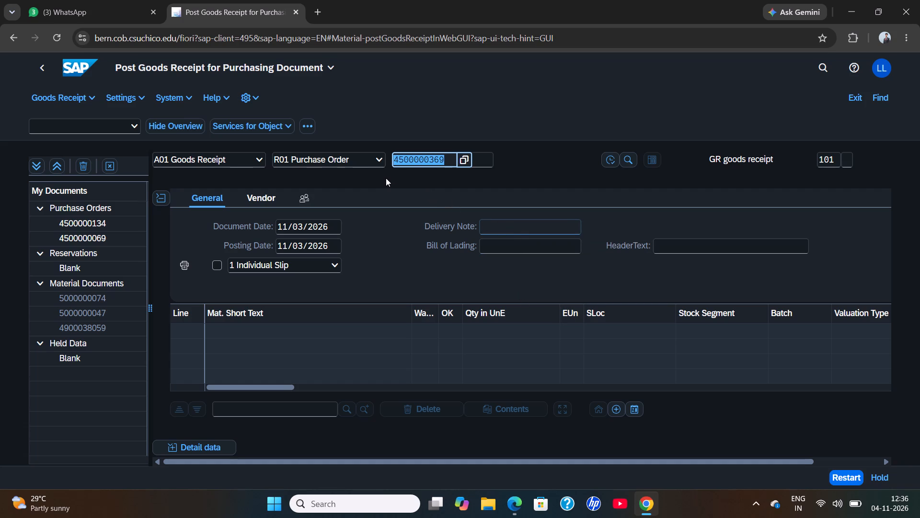
Leave the goods receipt and open Create Purchase Order from the Plant Manager section of the Warehouse Management page.
triple_click(37, 71)
triple_click(37, 71)
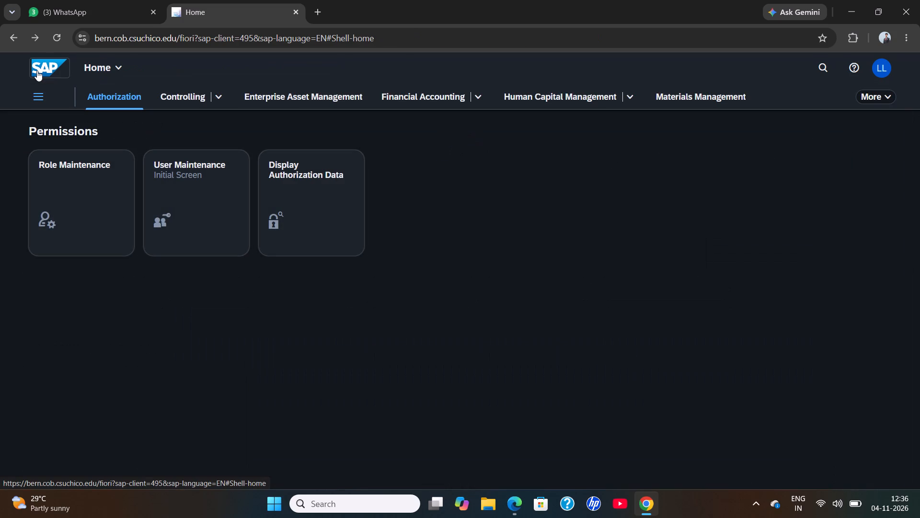
left_click(885, 92)
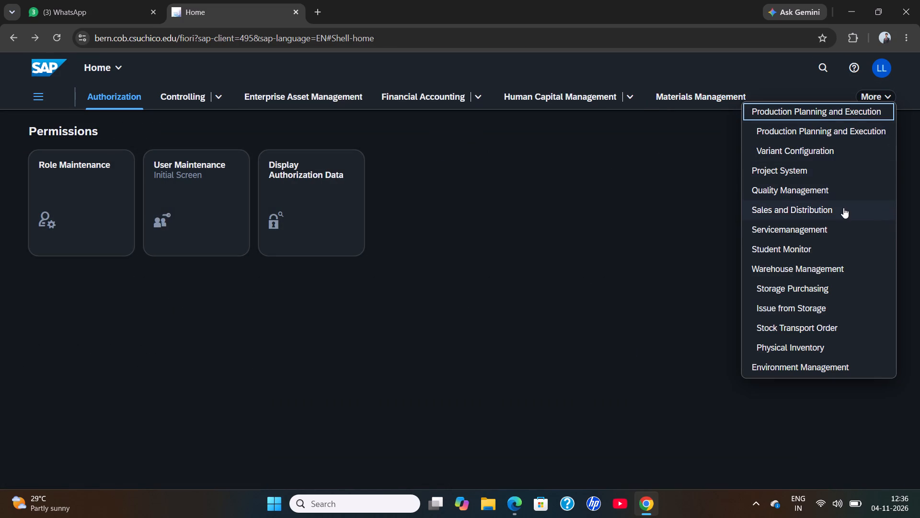
left_click(833, 260)
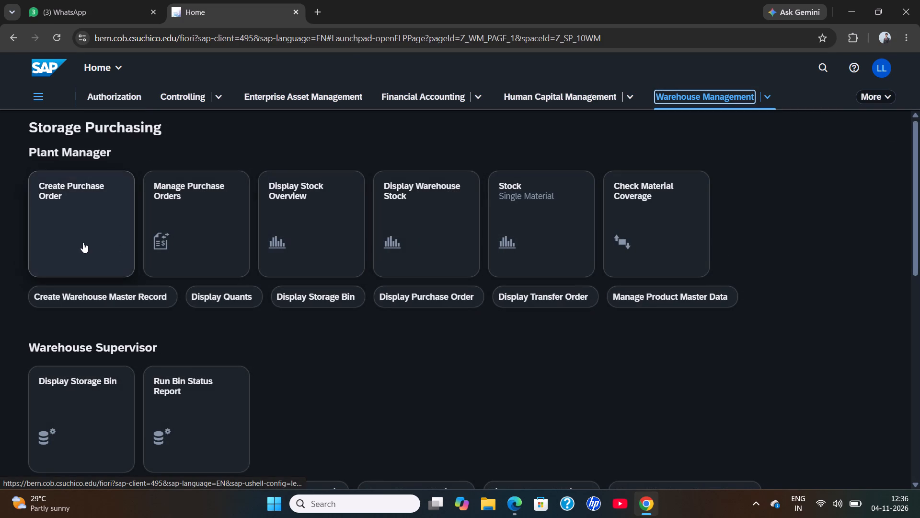
left_click(83, 242)
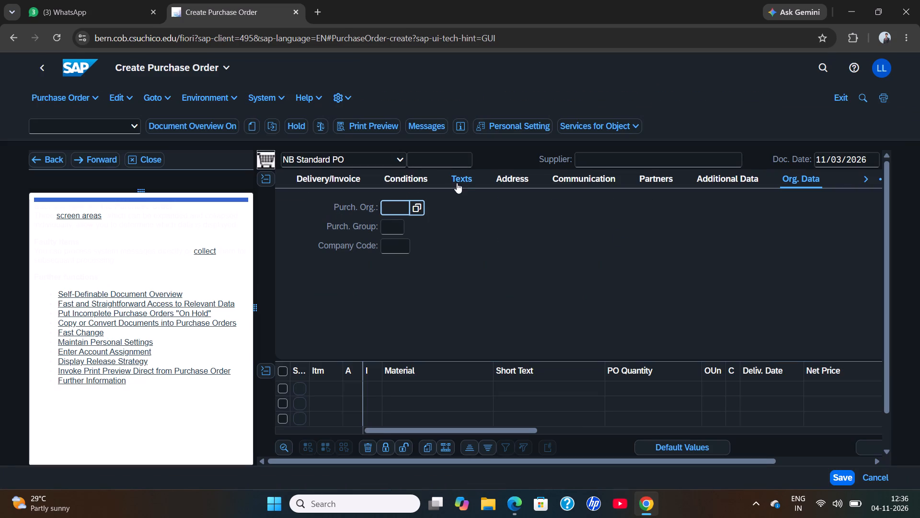
Enter 103044 as the supplier of the new standard purchase order.
left_click(623, 148)
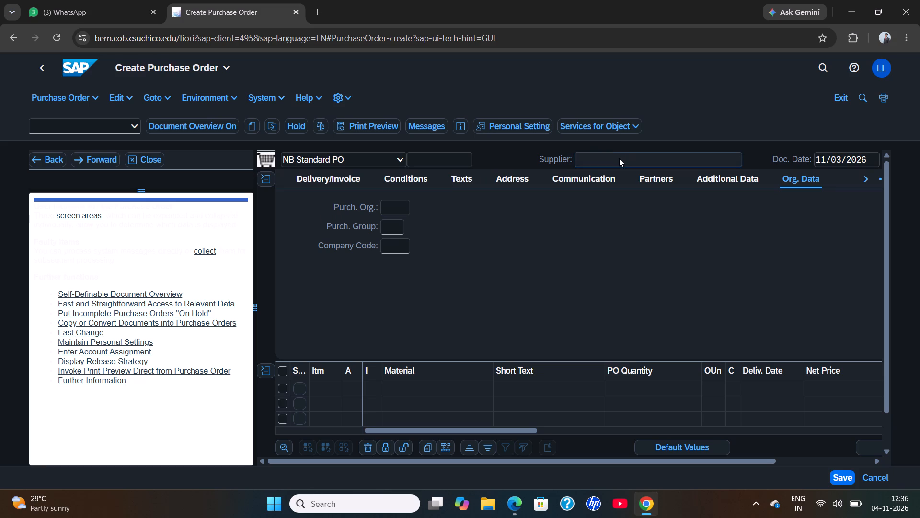
left_click(619, 158)
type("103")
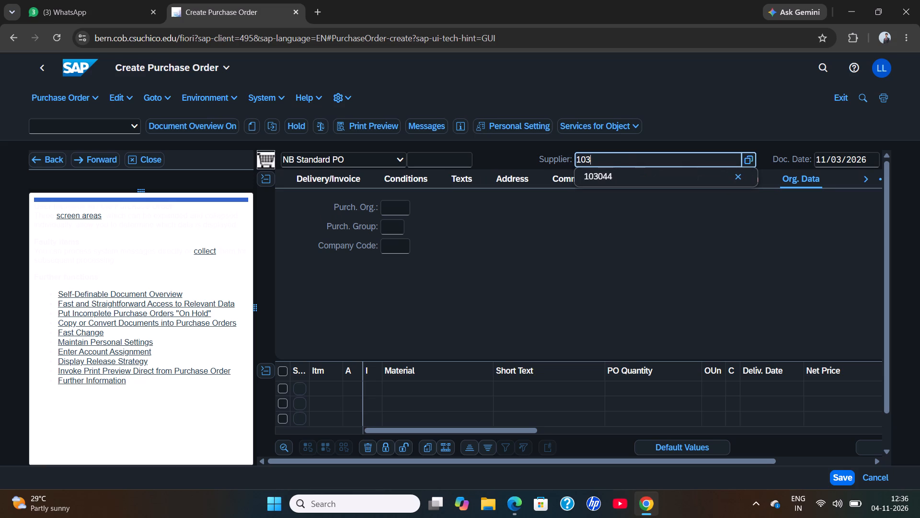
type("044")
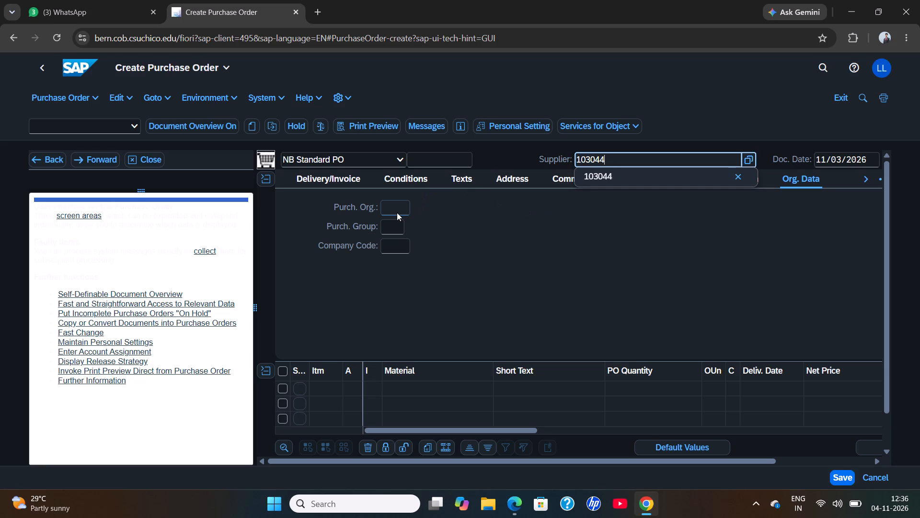
Set the organizational data to purchasing organization US00, purchasing group N00 (North America) and company code US00 (Global Bike Inc.).
left_click(397, 212)
left_click(415, 210)
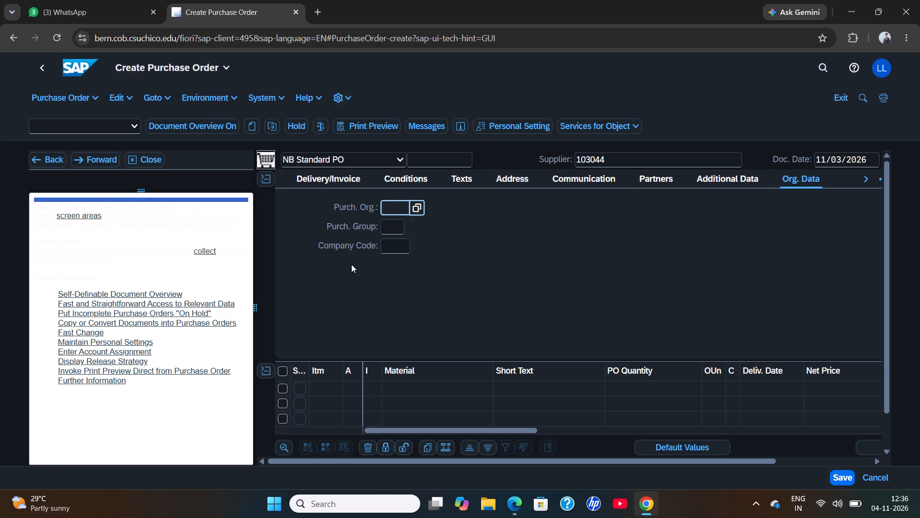
left_click(289, 313)
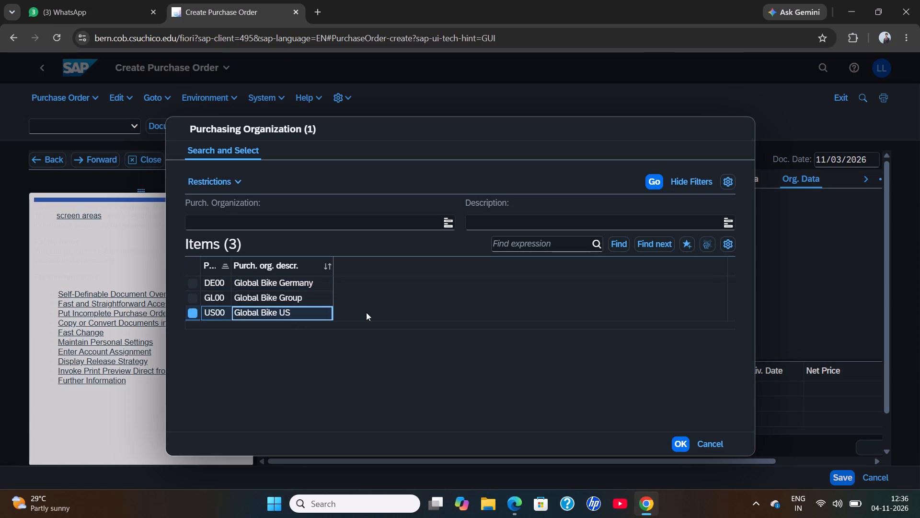
left_click(677, 450)
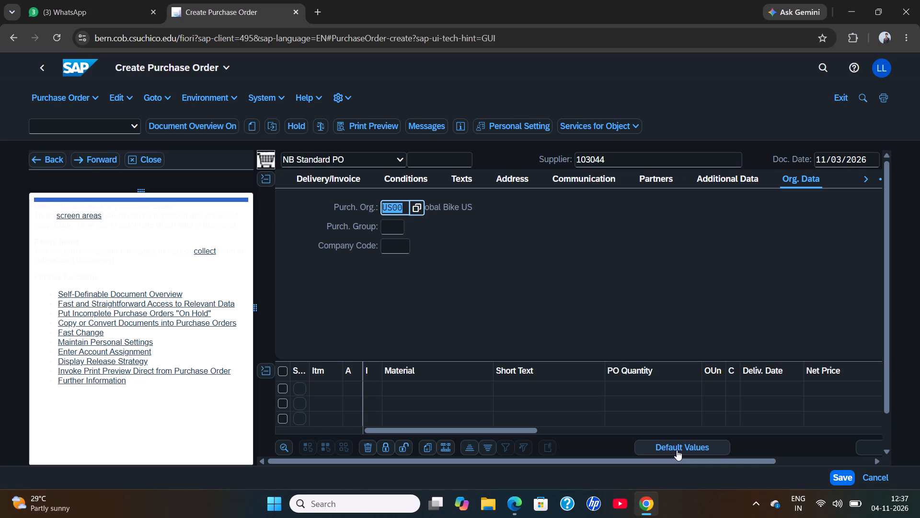
left_click(394, 230)
left_click(409, 224)
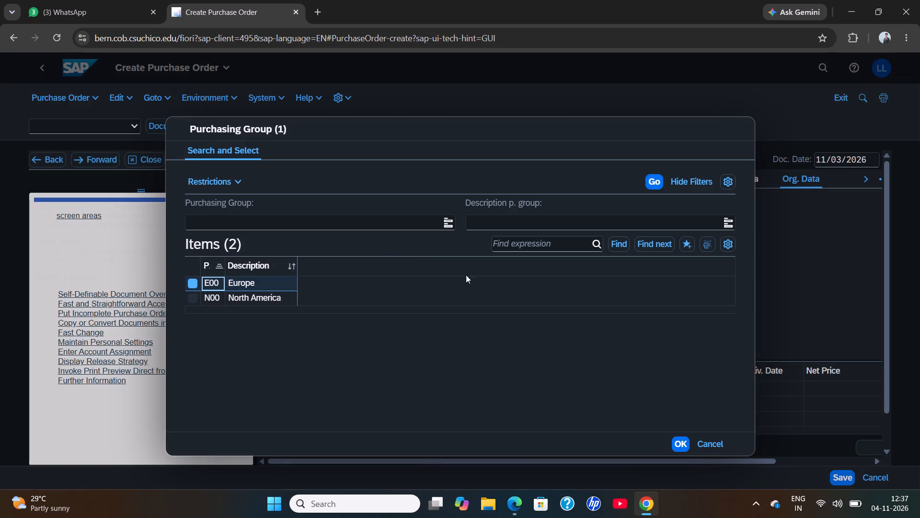
left_click_drag(262, 296, 455, 308)
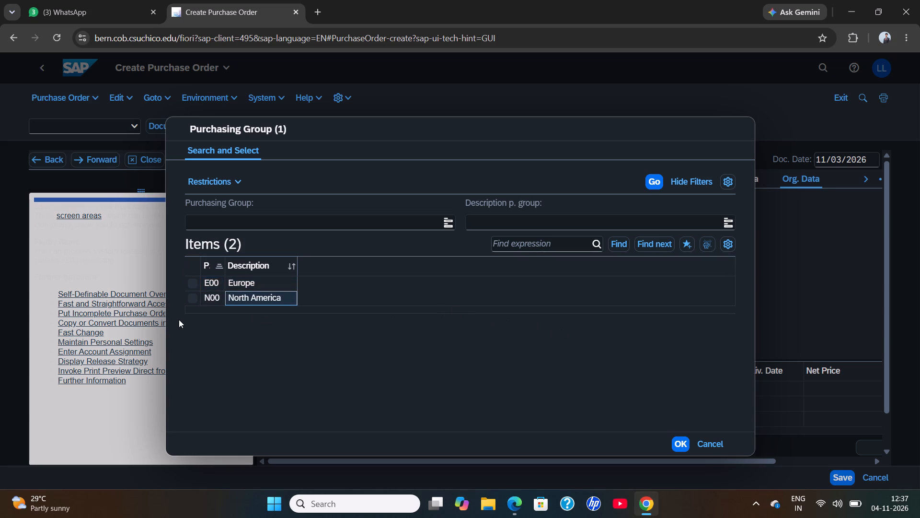
left_click(185, 301)
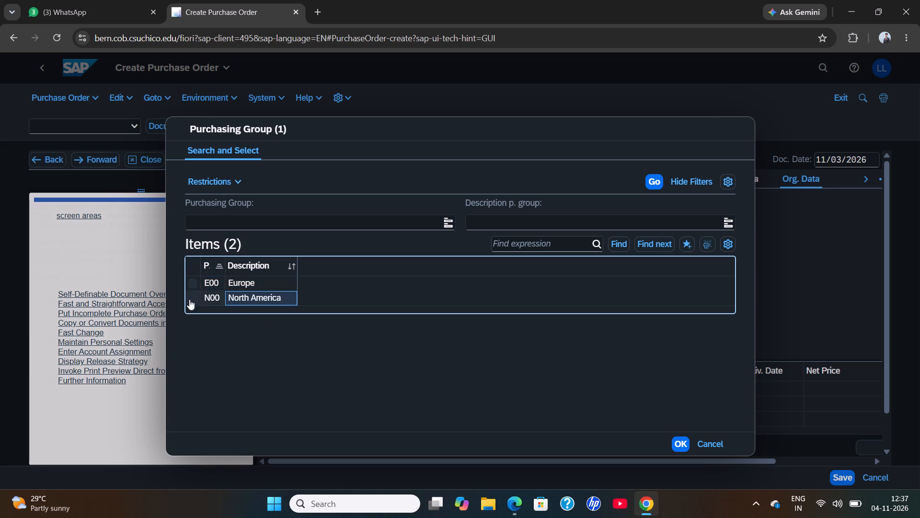
left_click(189, 299)
left_click(681, 445)
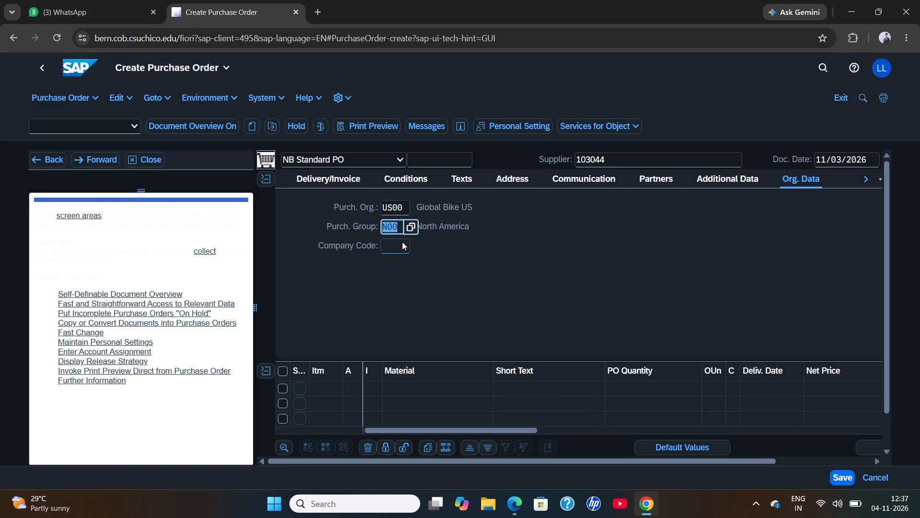
left_click(402, 242)
left_click(411, 242)
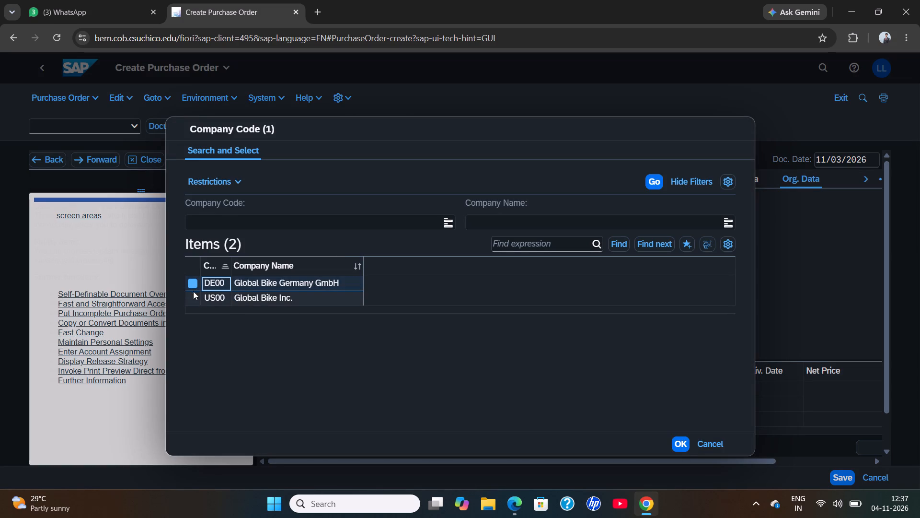
left_click(196, 295)
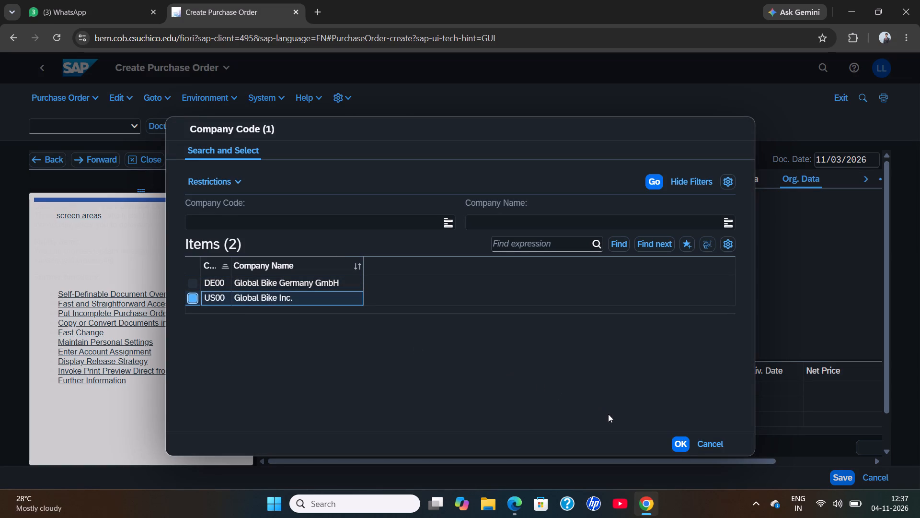
left_click(678, 447)
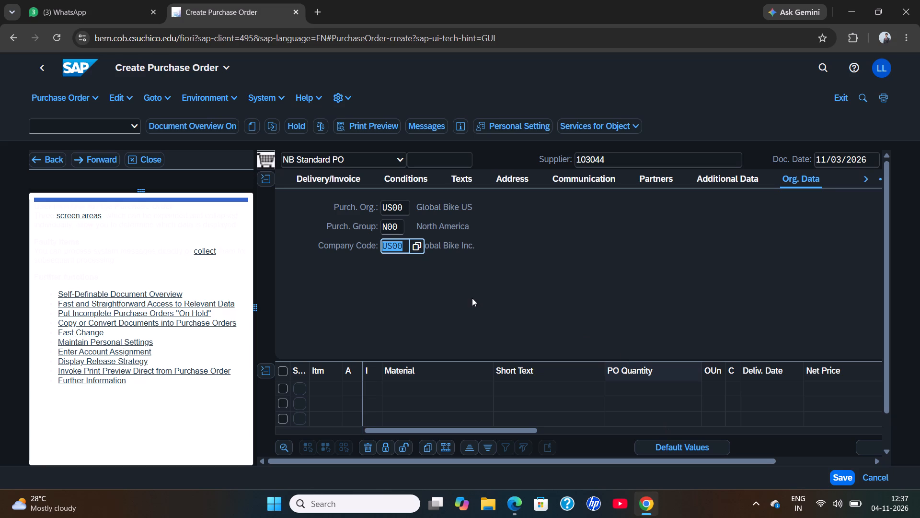
Enter item number 10 with material EPAD1044 in the first line of the item table.
left_click(334, 385)
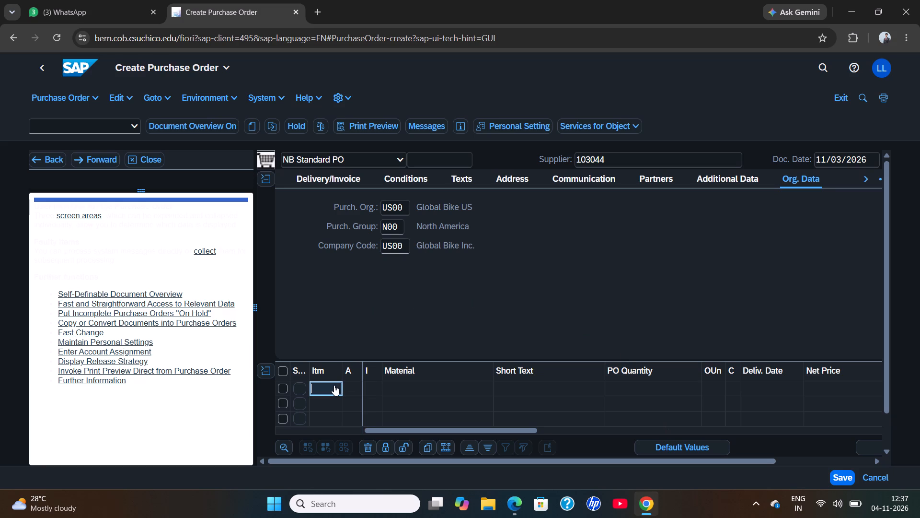
type("10")
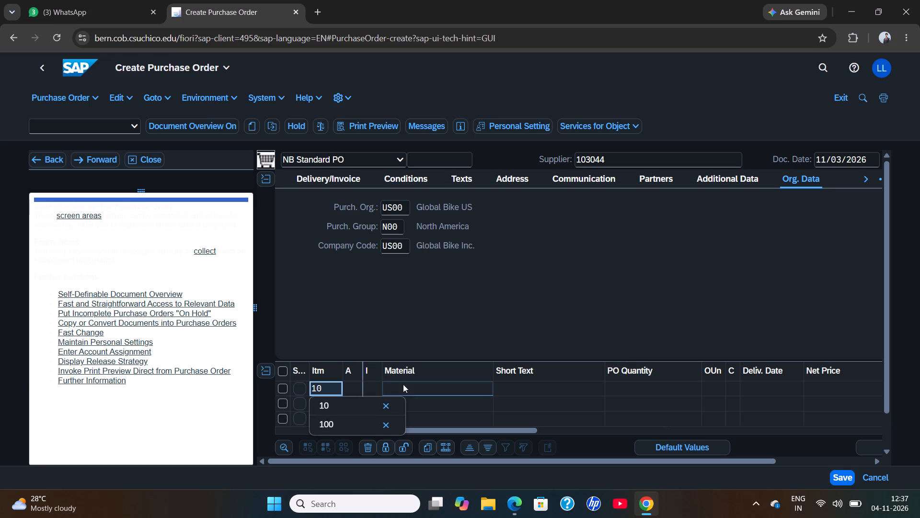
left_click(407, 381)
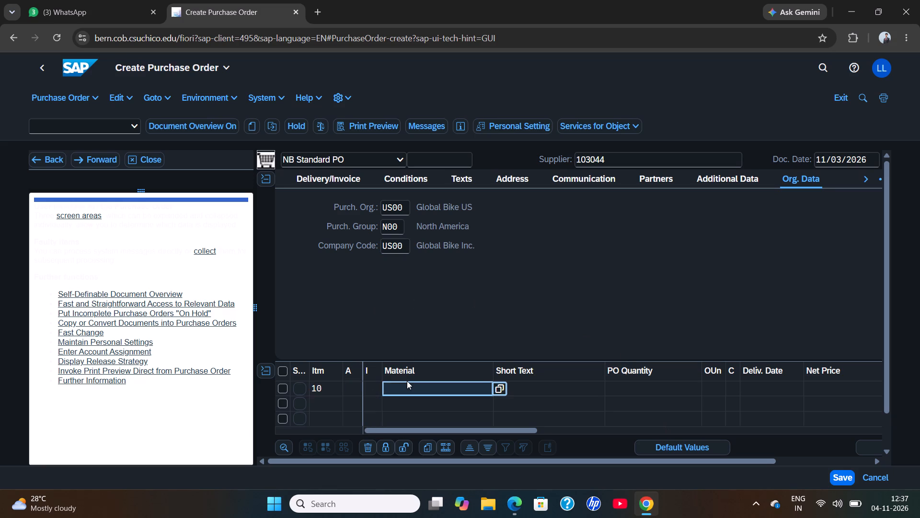
type("EPAD")
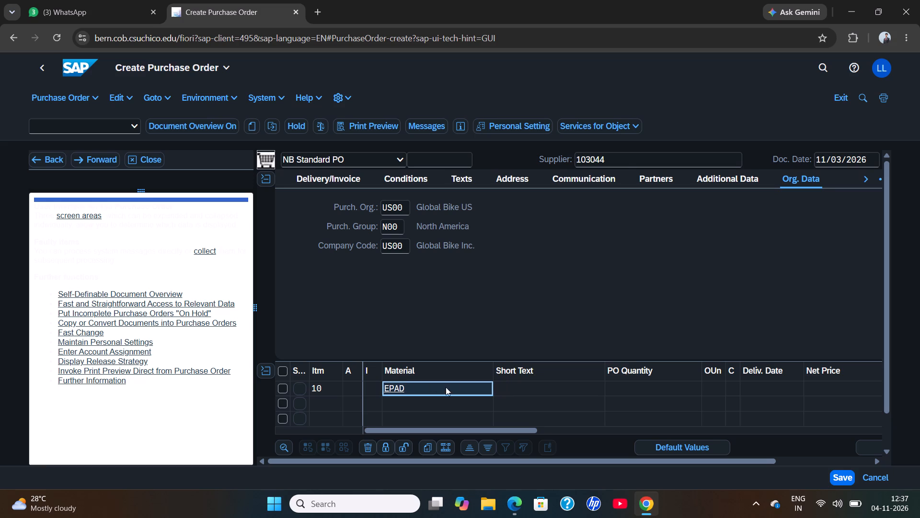
left_click(501, 385)
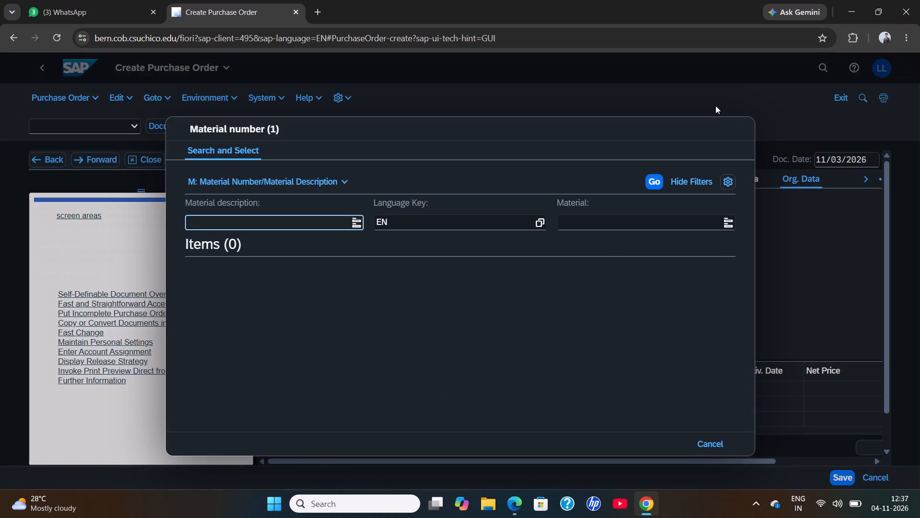
left_click(715, 106)
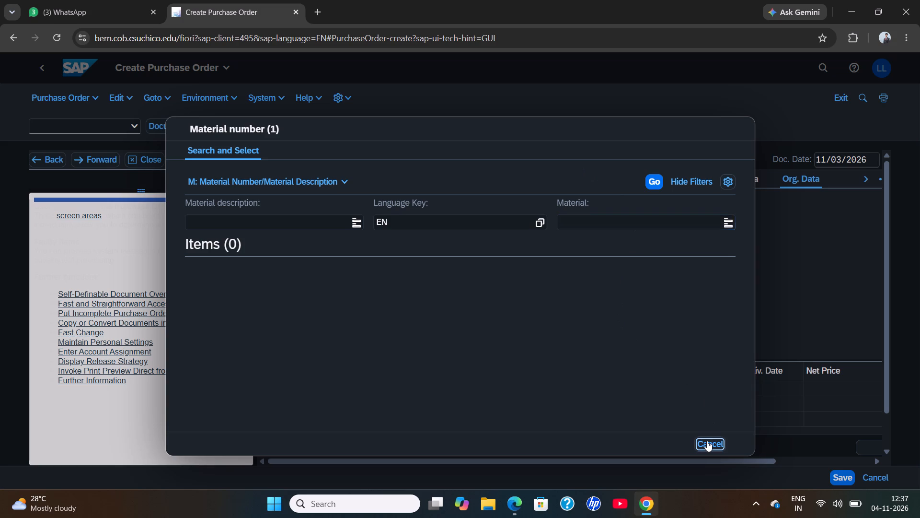
left_click_drag(707, 441, 678, 438)
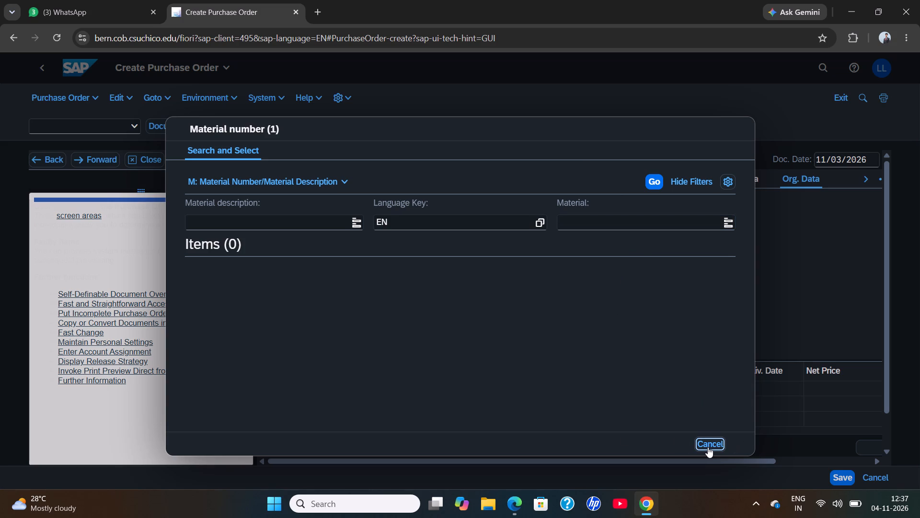
left_click(708, 447)
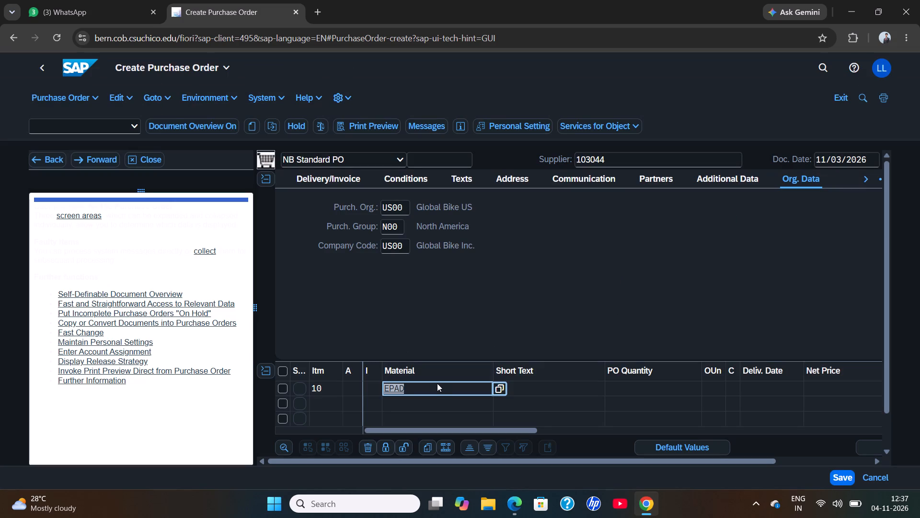
left_click(435, 388)
key("BackSpace")
key("d")
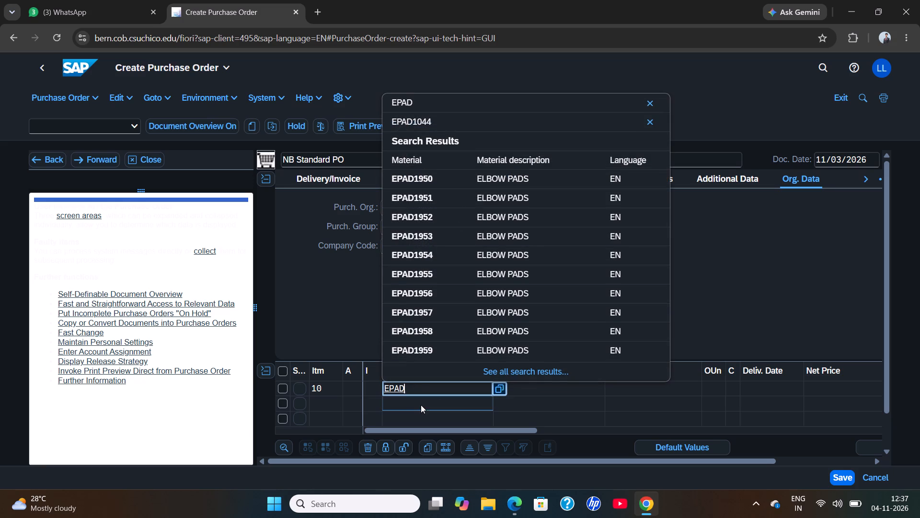
type("1044")
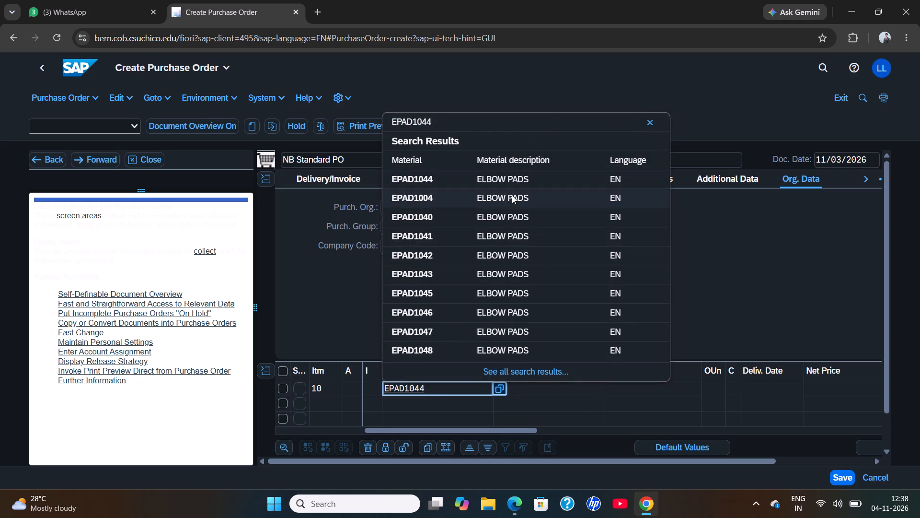
left_click(513, 178)
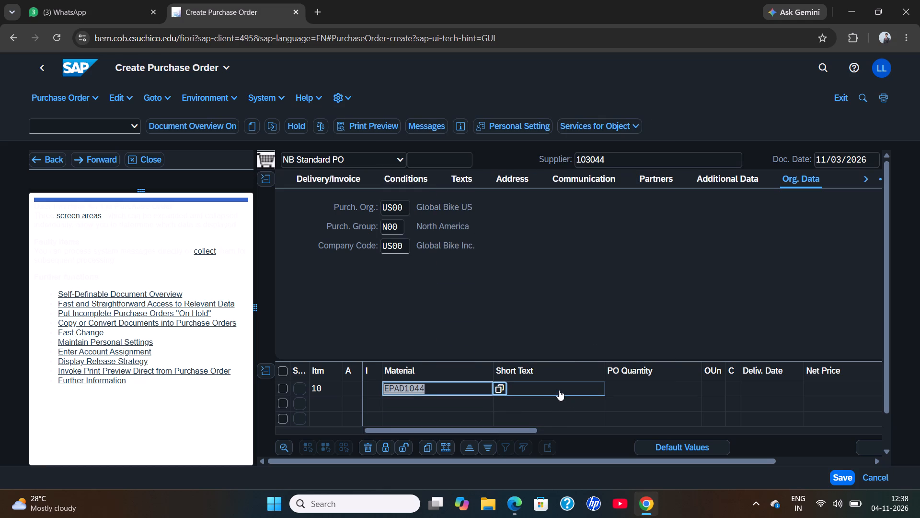
Fill item 10 with short text ELBIWPAD, PO quantity 10 and delivery date 11/20/2026.
left_click(559, 390)
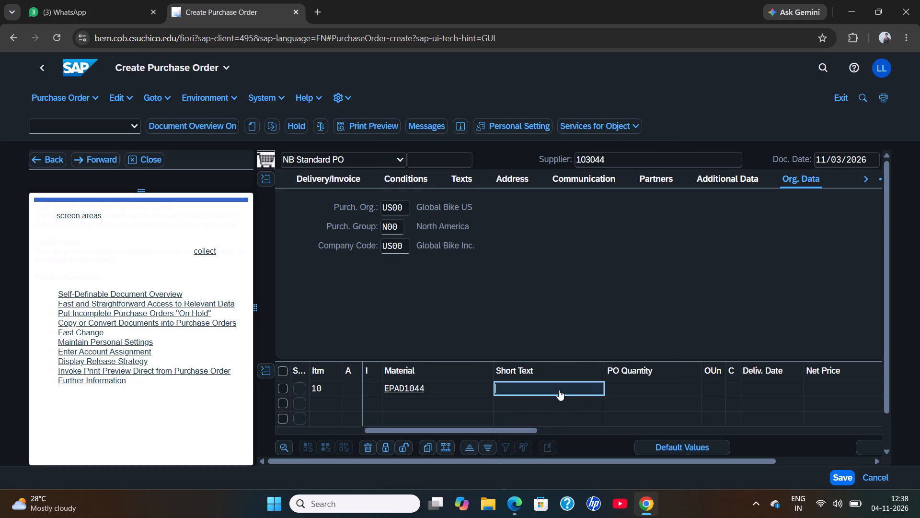
type("ELBIW")
type("PAD")
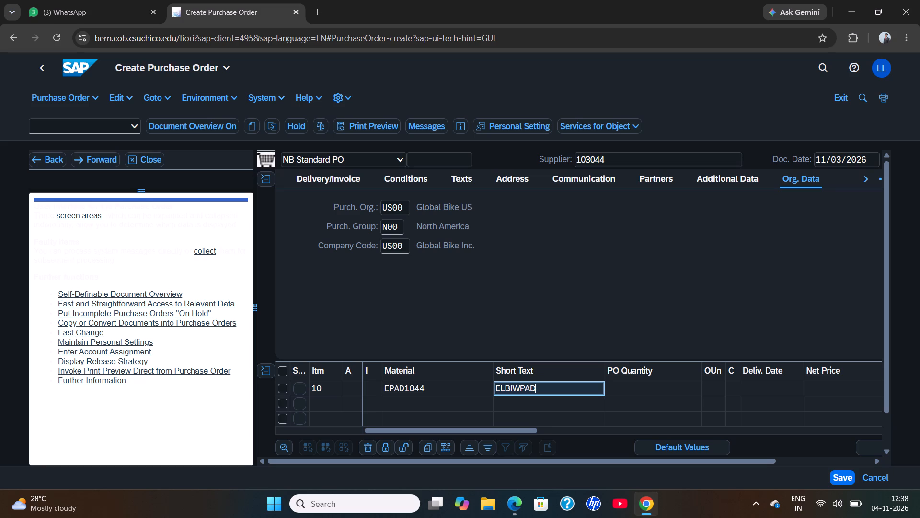
left_click(628, 387)
type("10")
left_click(742, 389)
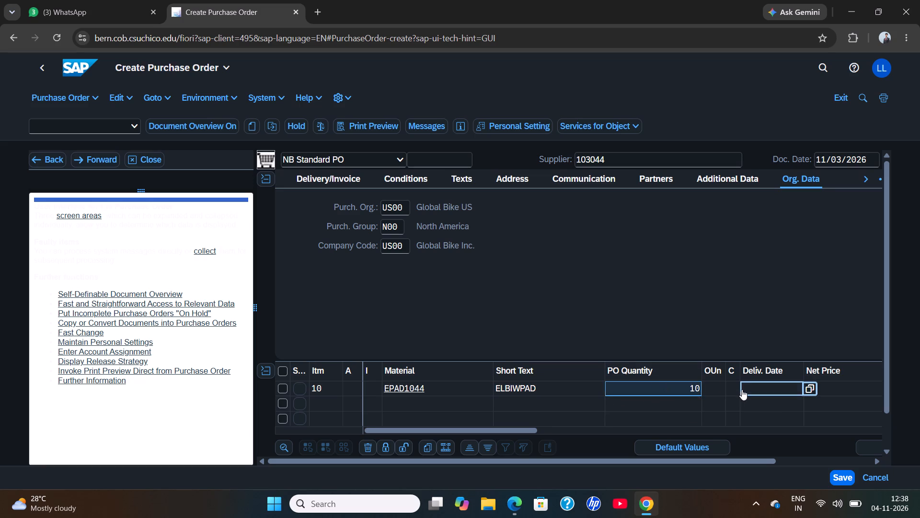
left_click(810, 385)
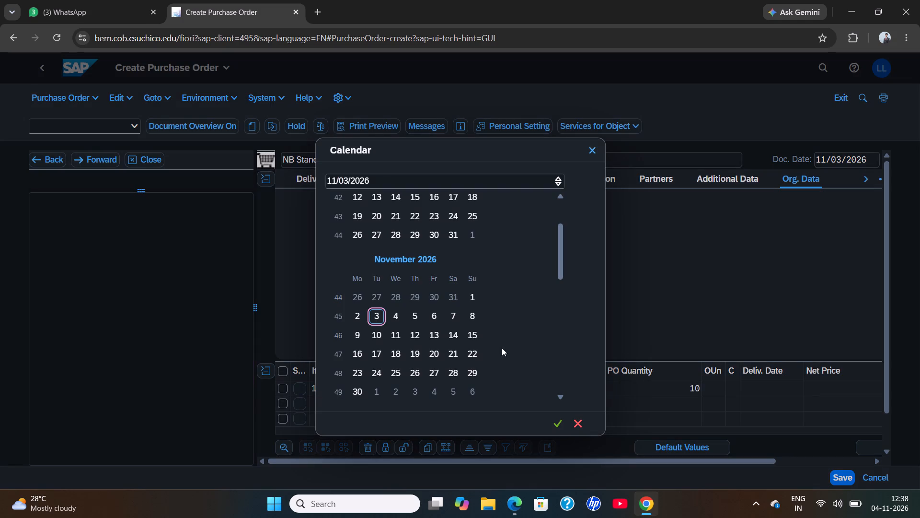
left_click(437, 351)
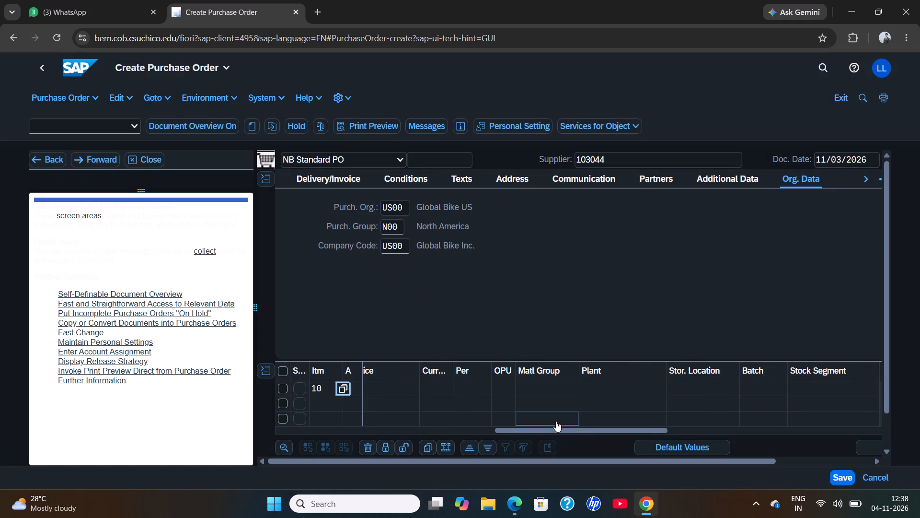
scroll(556, 421, "right", 1)
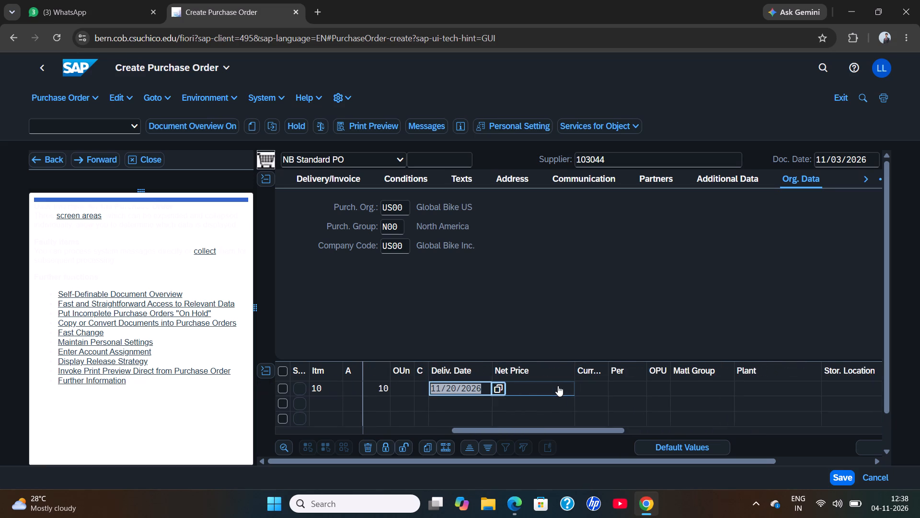
Set the net price of item 10 to 25 with currency USD.
left_click(558, 386)
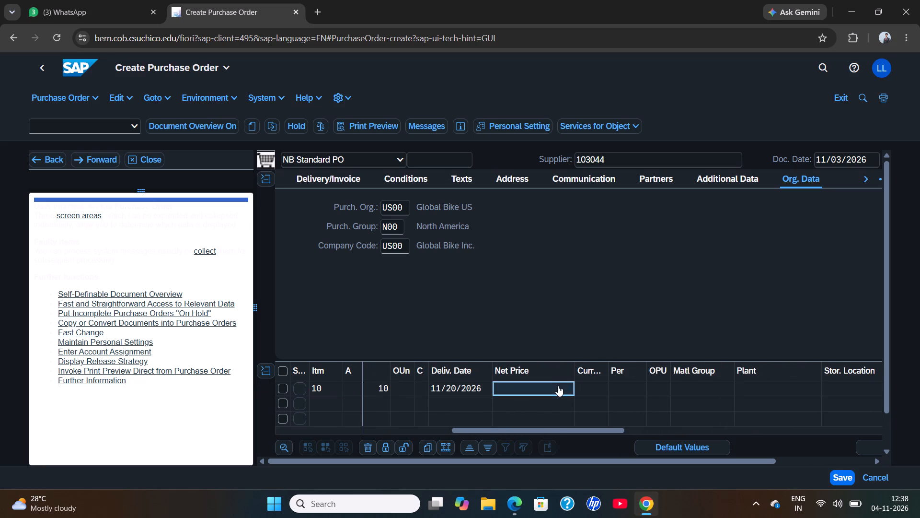
type("25")
left_click_drag(521, 399, 582, 389)
left_click(582, 389)
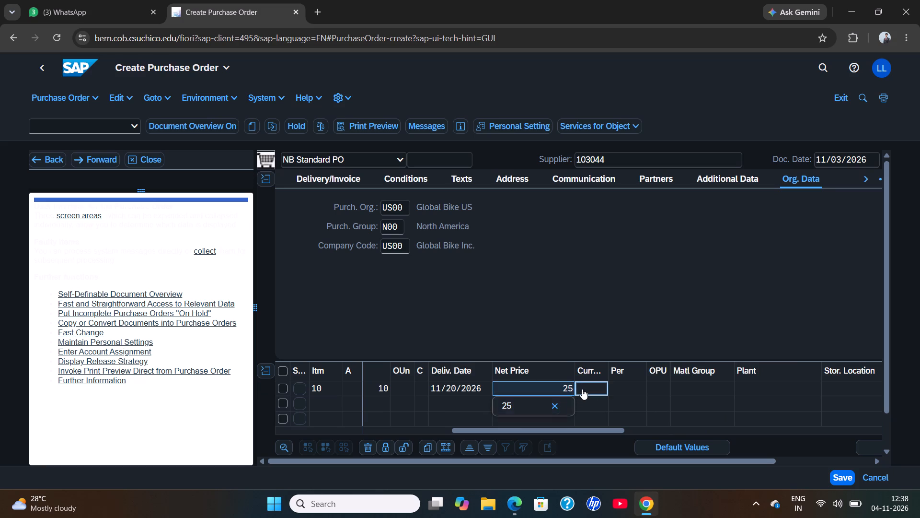
type("USD")
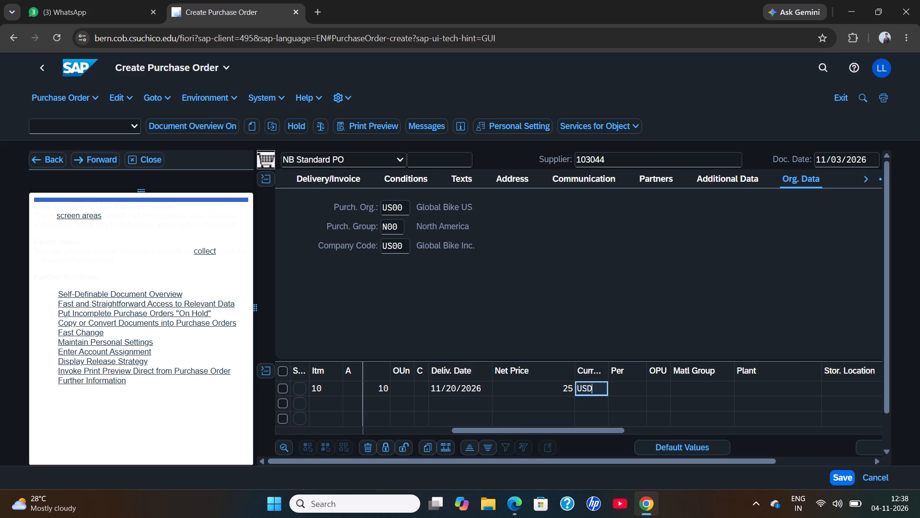
left_click(615, 404)
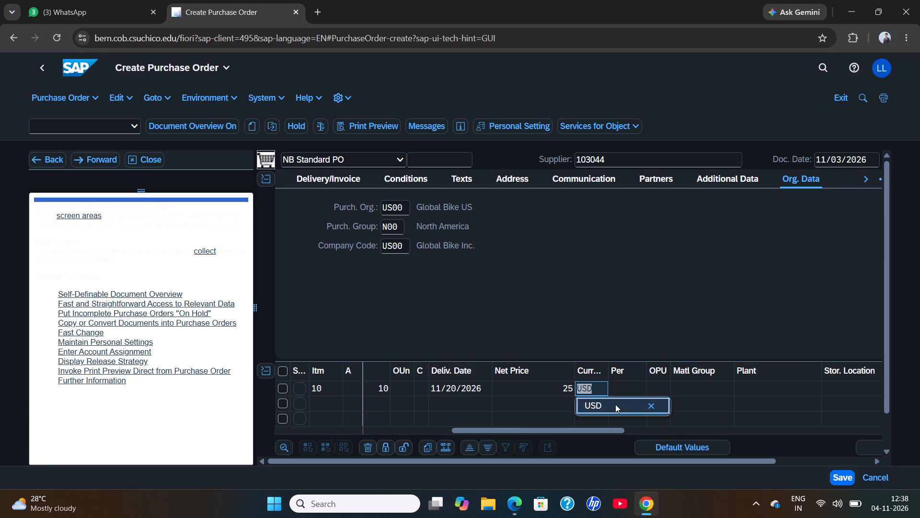
Assign plant SD00 (DC San Diego) to item 10, choosing it from the plant value help.
left_click_drag(759, 380, 760, 386)
left_click(760, 386)
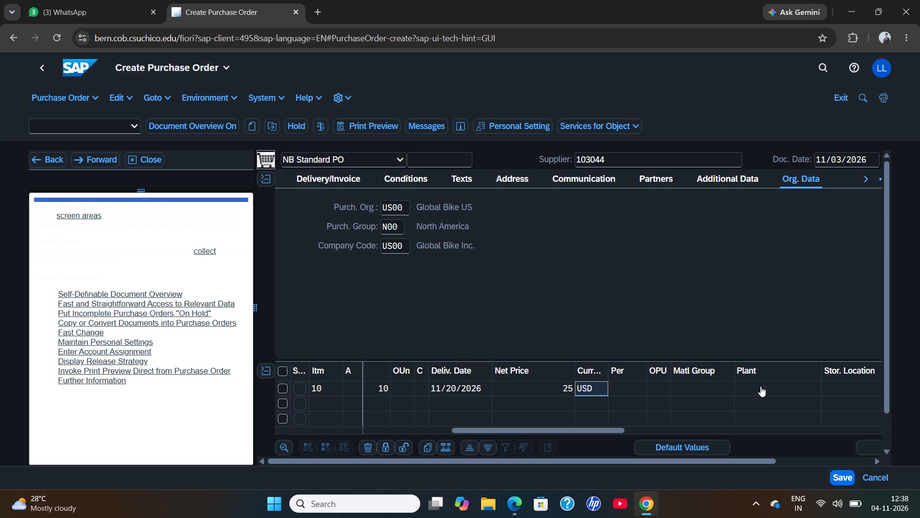
left_click(760, 386)
left_click(811, 391)
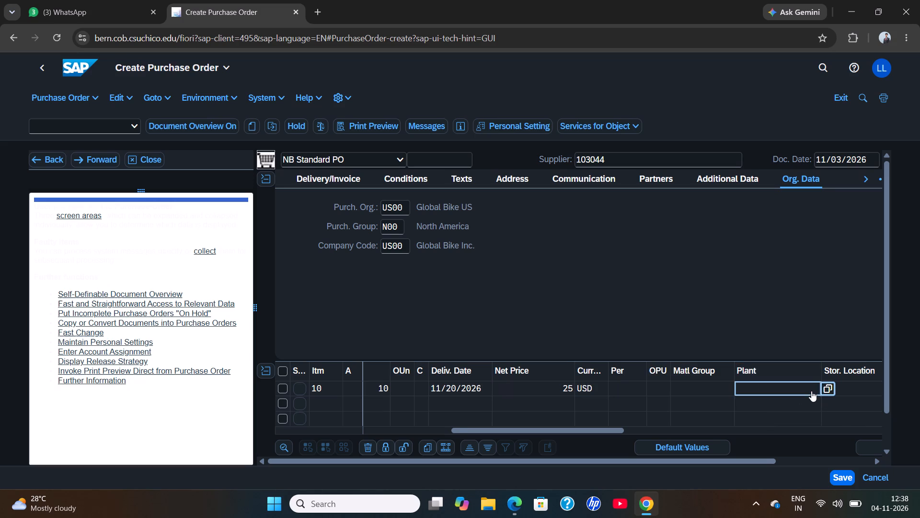
left_click(824, 391)
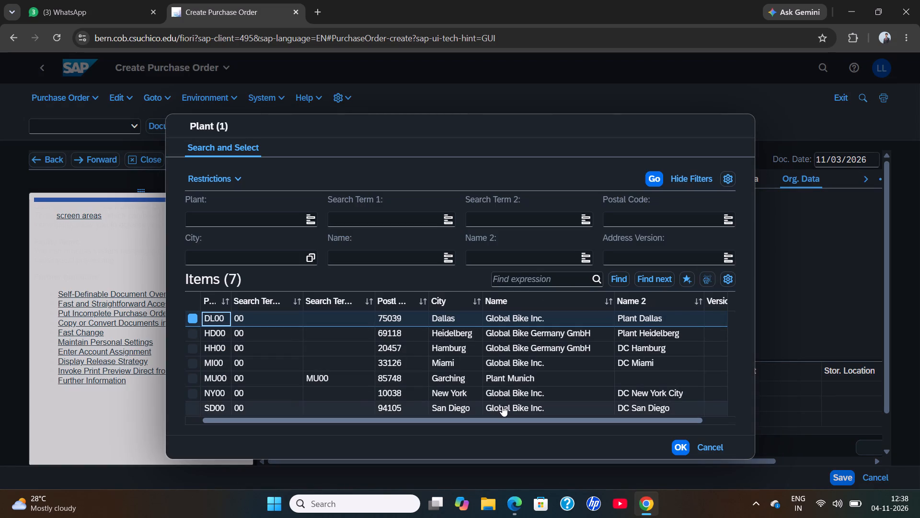
left_click(502, 406)
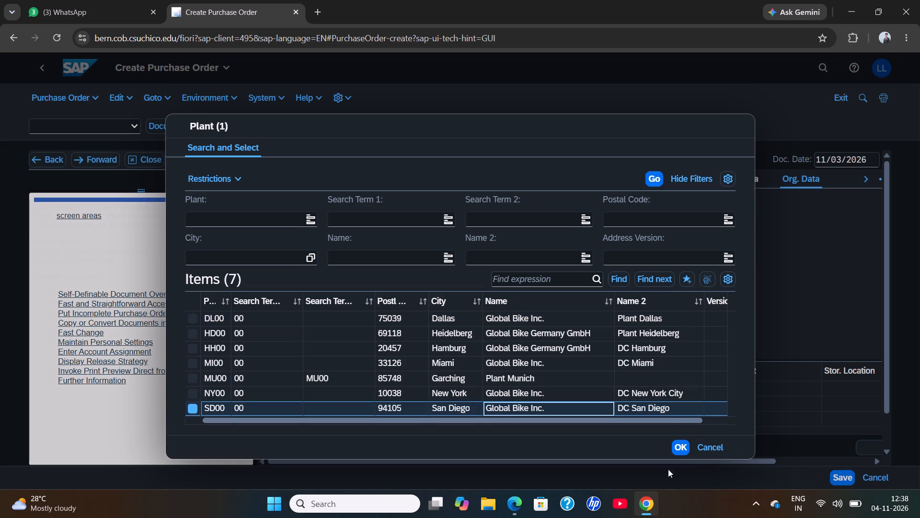
left_click(677, 447)
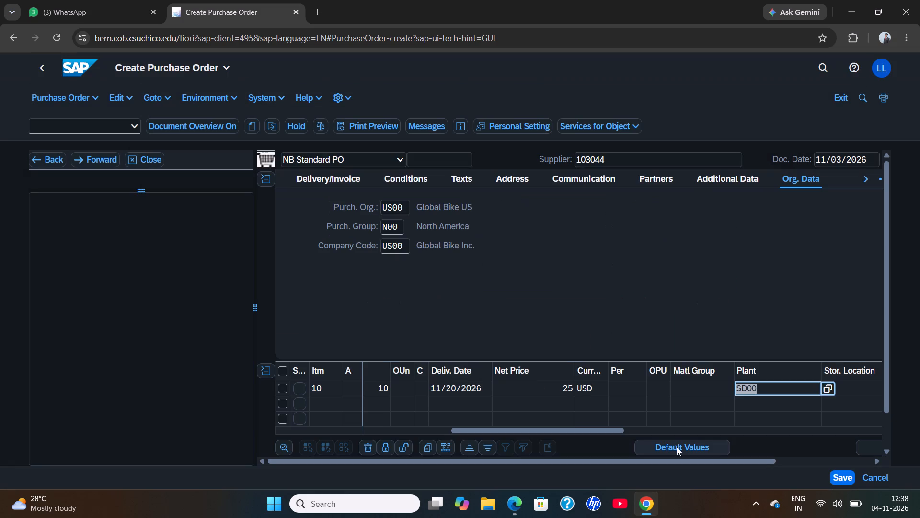
Assign storage location TG00 (Trading Goods) of plant SD00 to item 10 from the value help.
left_click(860, 380)
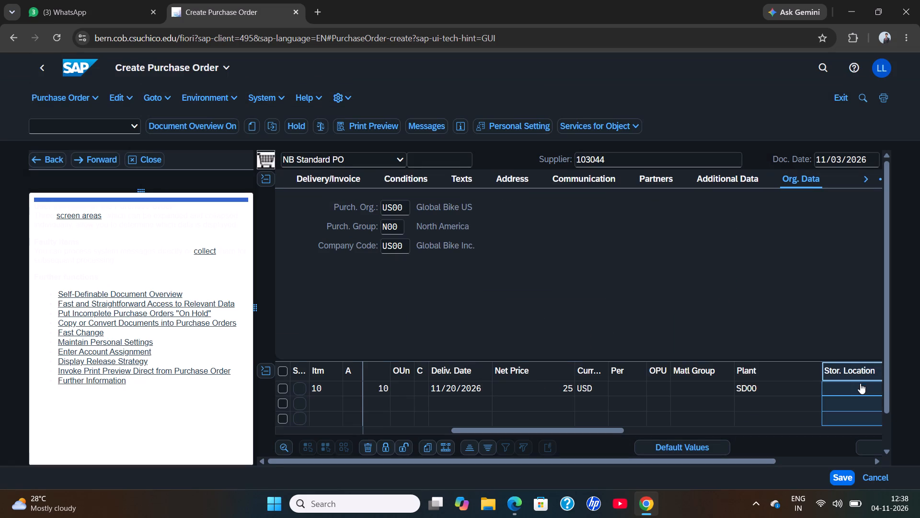
left_click(860, 383)
left_click(871, 393)
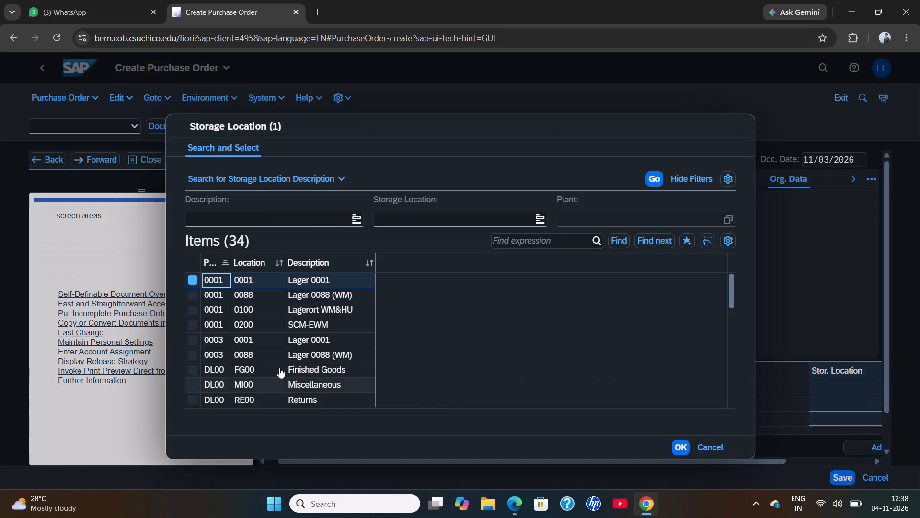
scroll(247, 396, "down", 4)
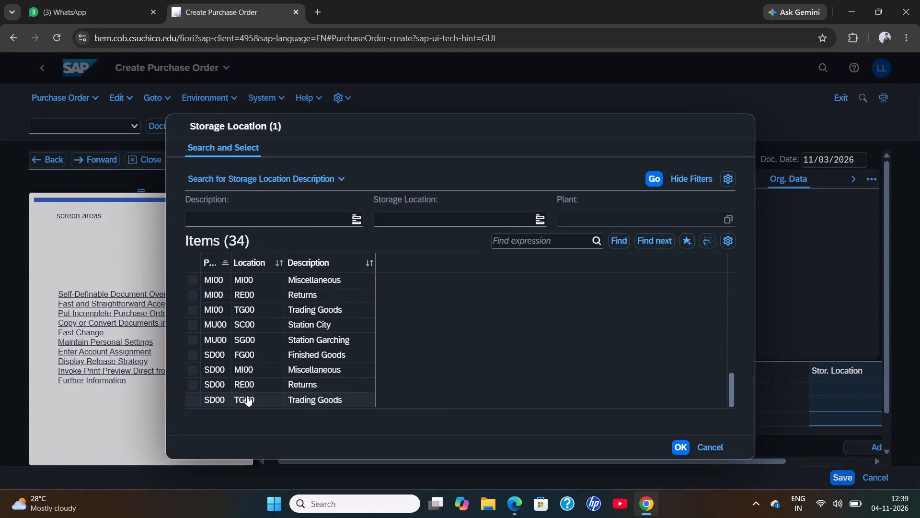
left_click(247, 396)
left_click(680, 446)
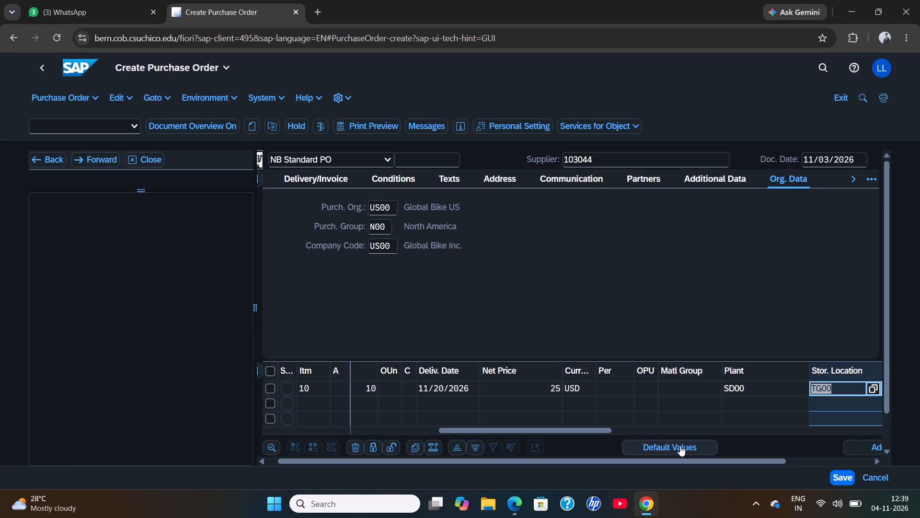
Save the standard purchase order and return to the Warehouse Management home page.
left_click(846, 471)
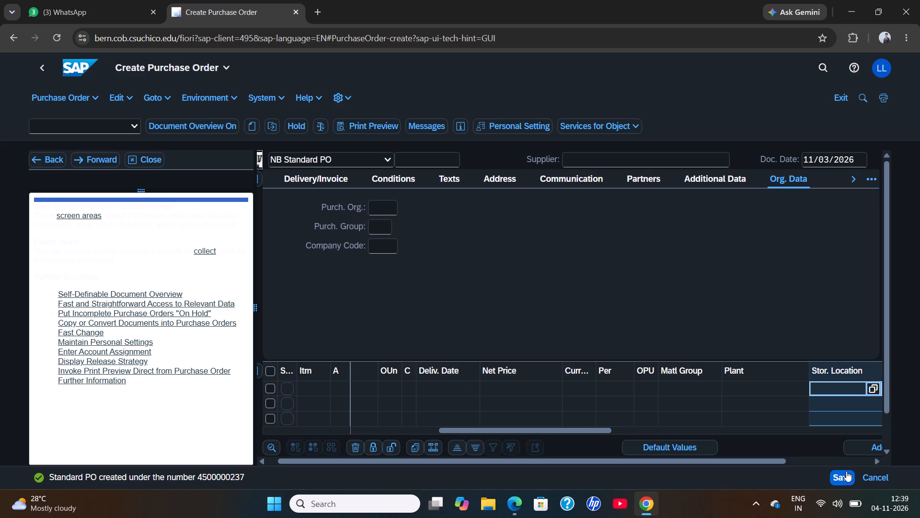
left_click(846, 471)
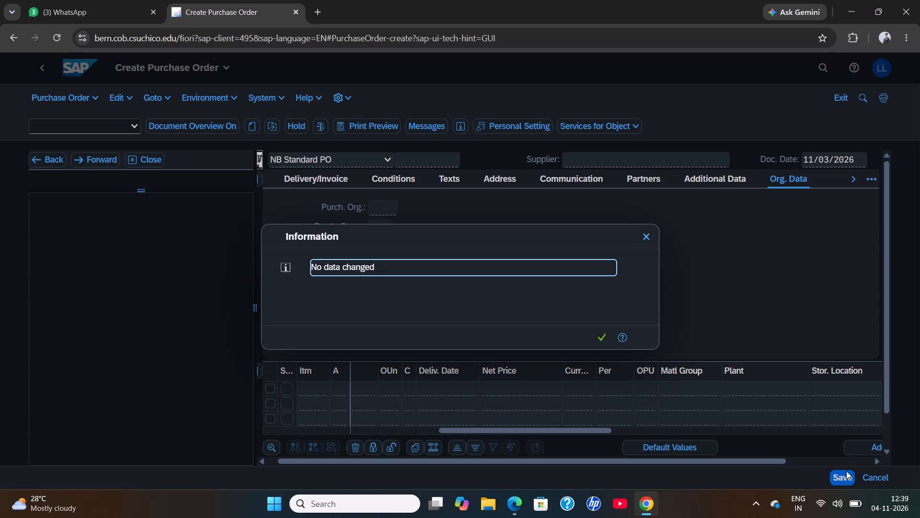
left_click(839, 306)
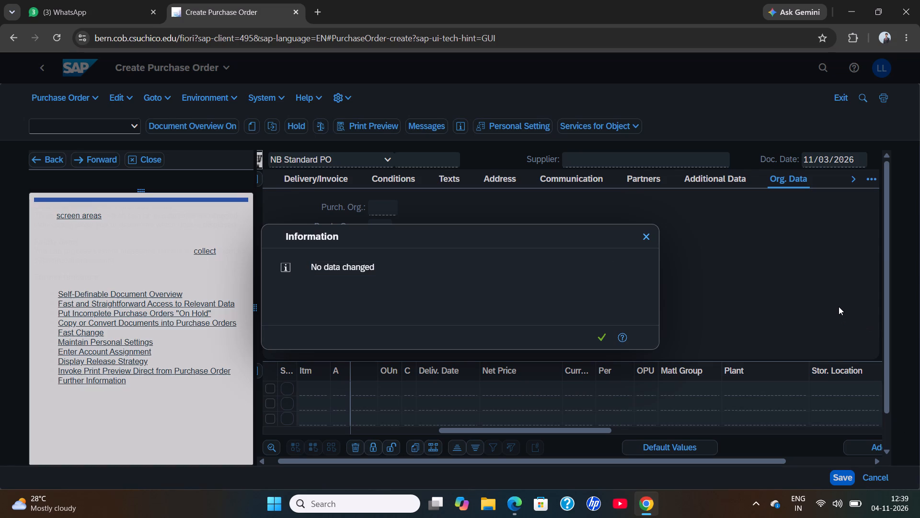
left_click(645, 235)
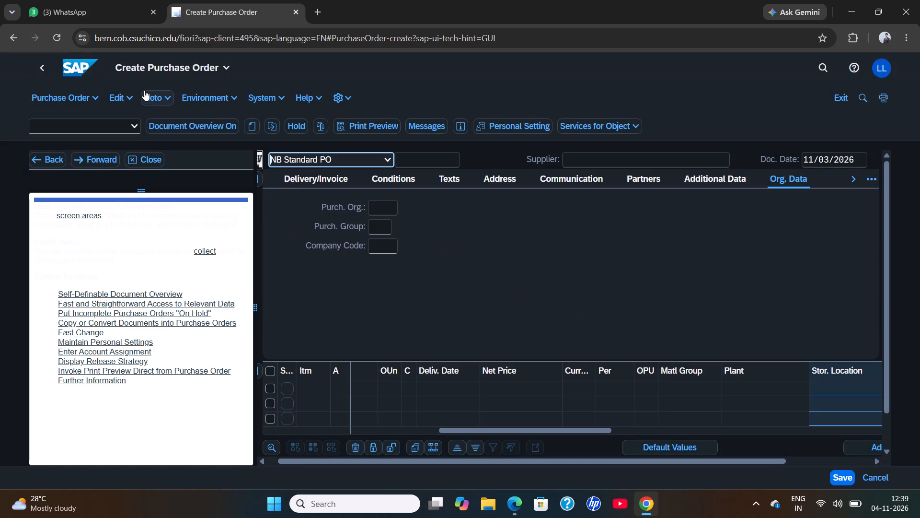
left_click(47, 65)
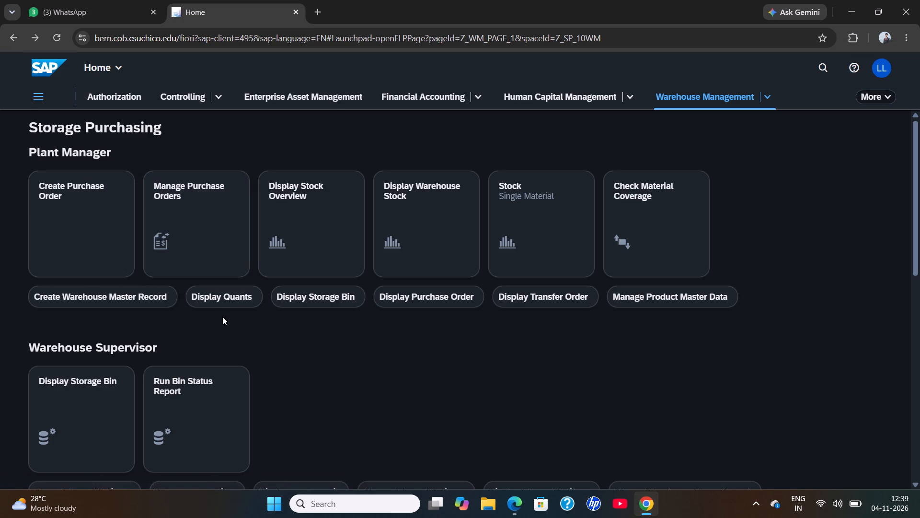
Display the stock overview for material EPAD1044 at plant SD00, storage location TG00, and return to the home page.
scroll(212, 336, "down", 1)
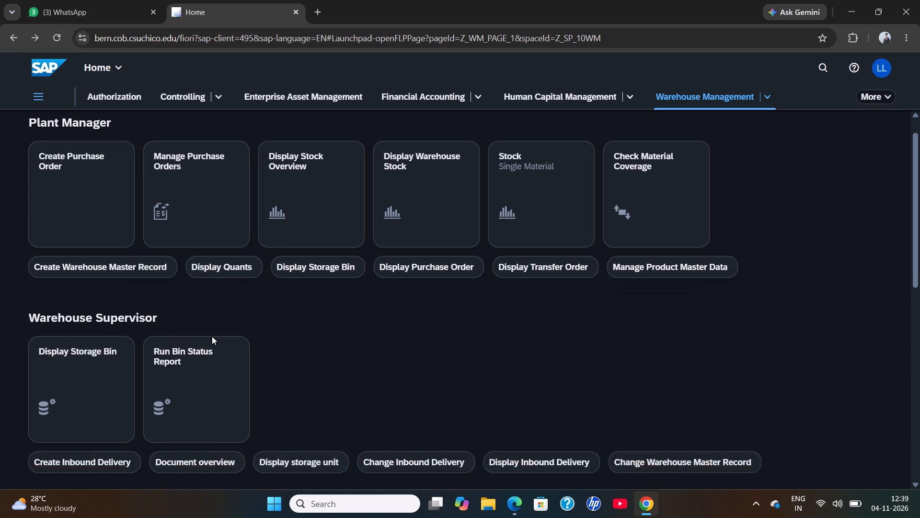
scroll(212, 336, "down", 3)
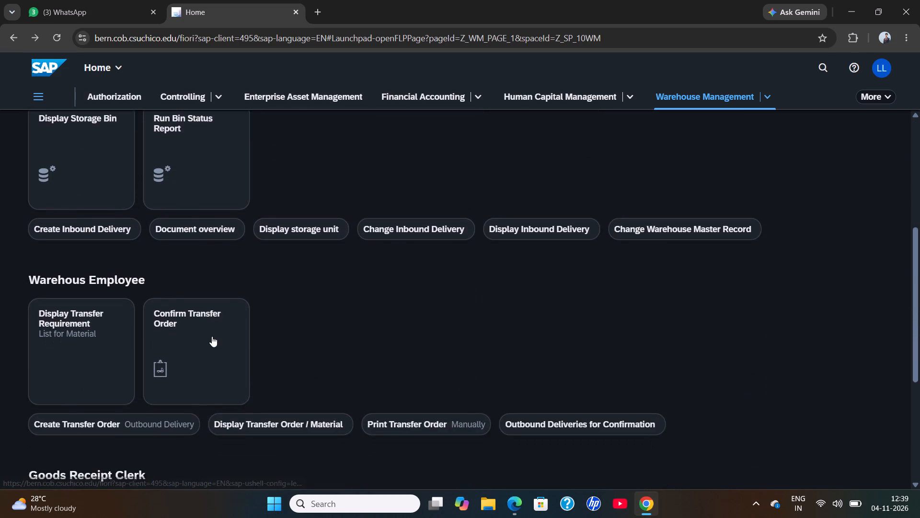
scroll(212, 336, "up", 2)
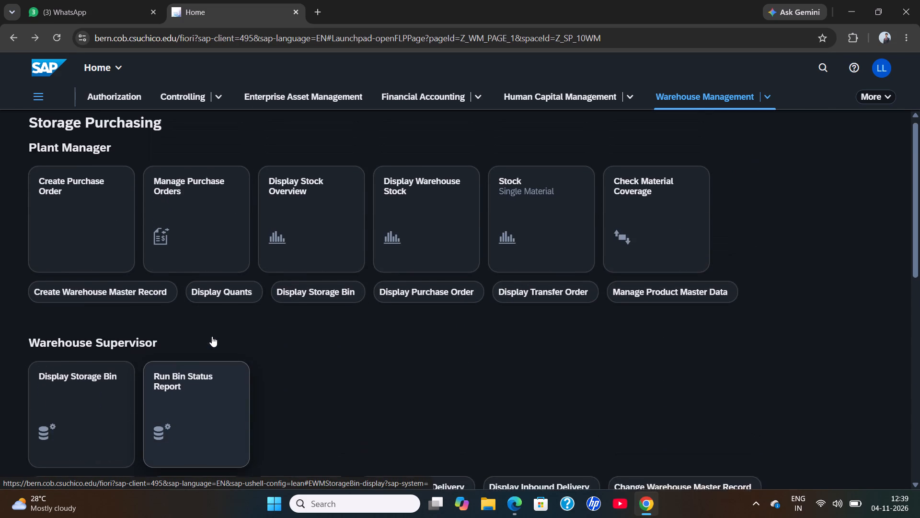
scroll(212, 336, "up", 1)
left_click(276, 228)
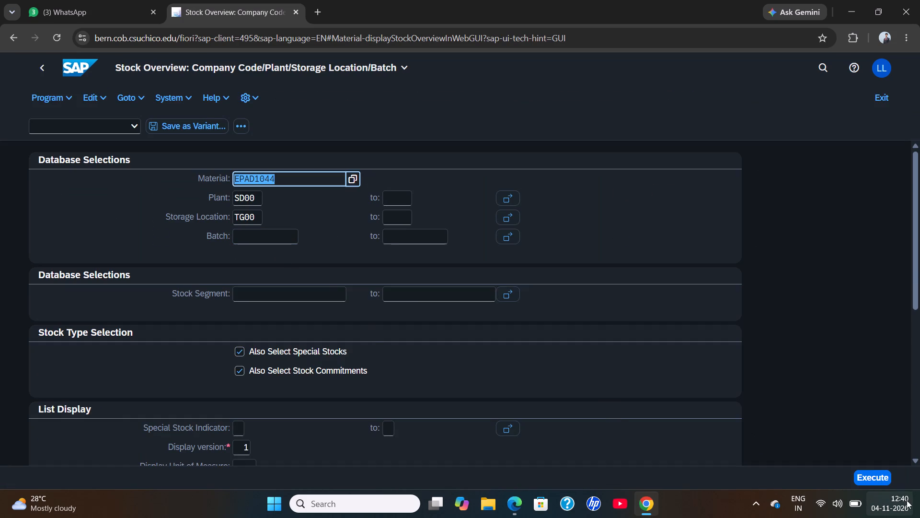
left_click(884, 477)
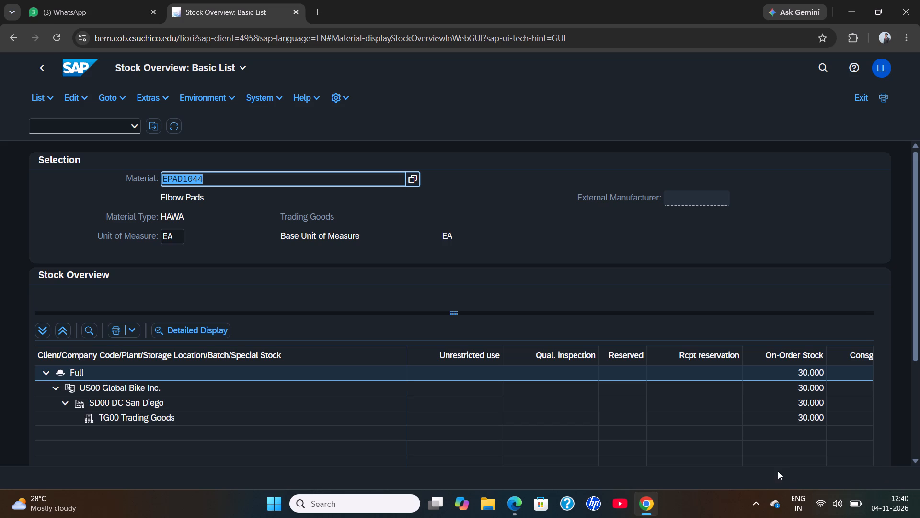
left_click(465, 384)
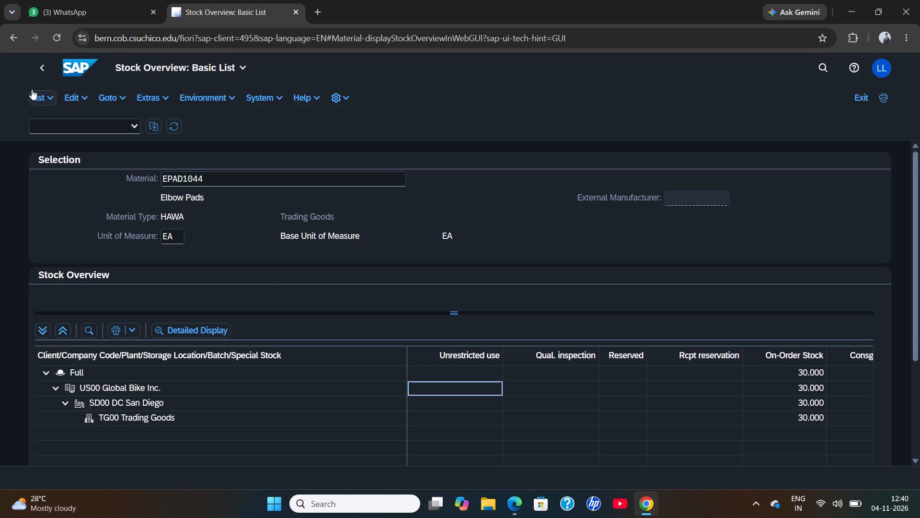
left_click(34, 66)
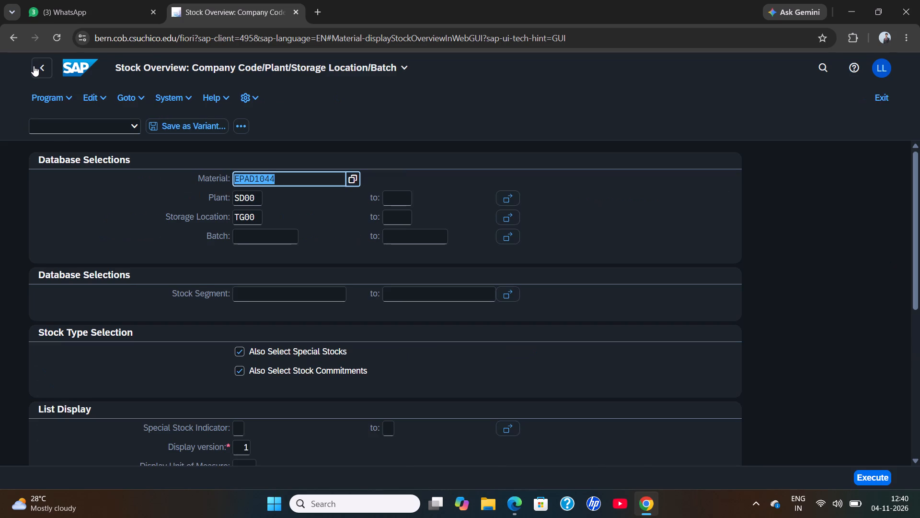
left_click(34, 66)
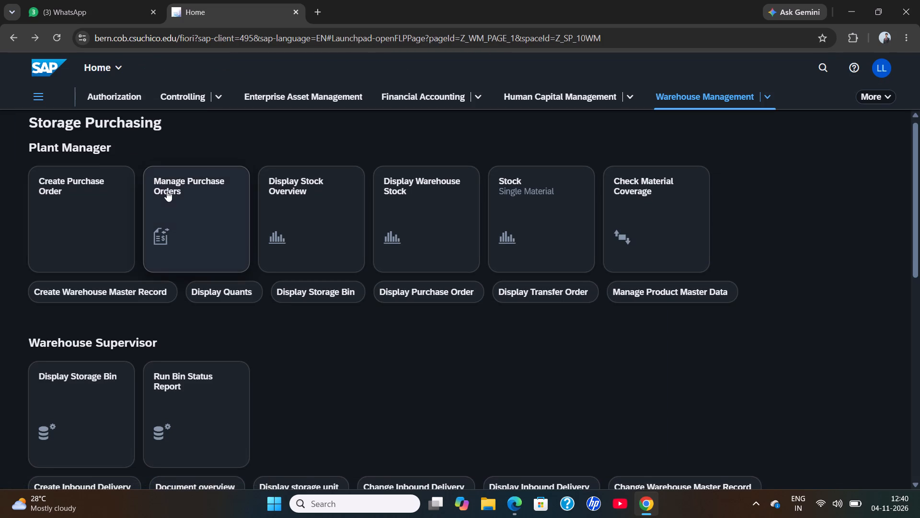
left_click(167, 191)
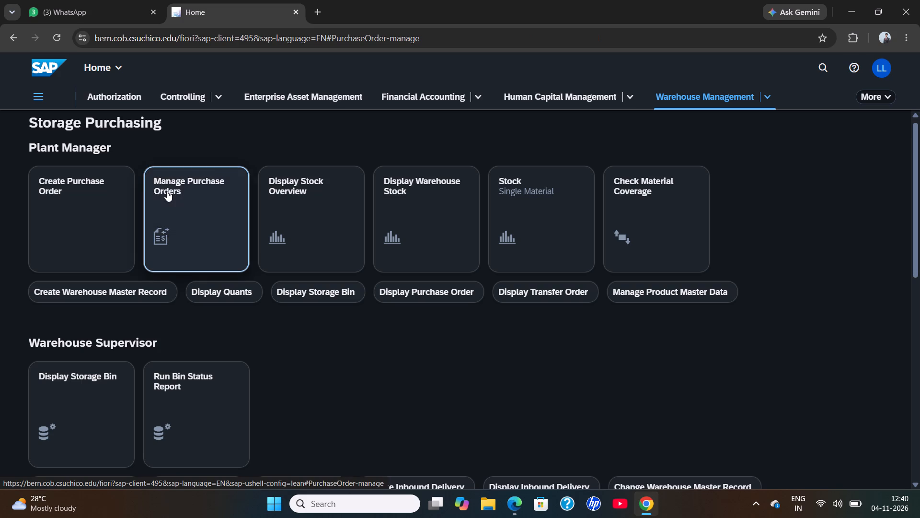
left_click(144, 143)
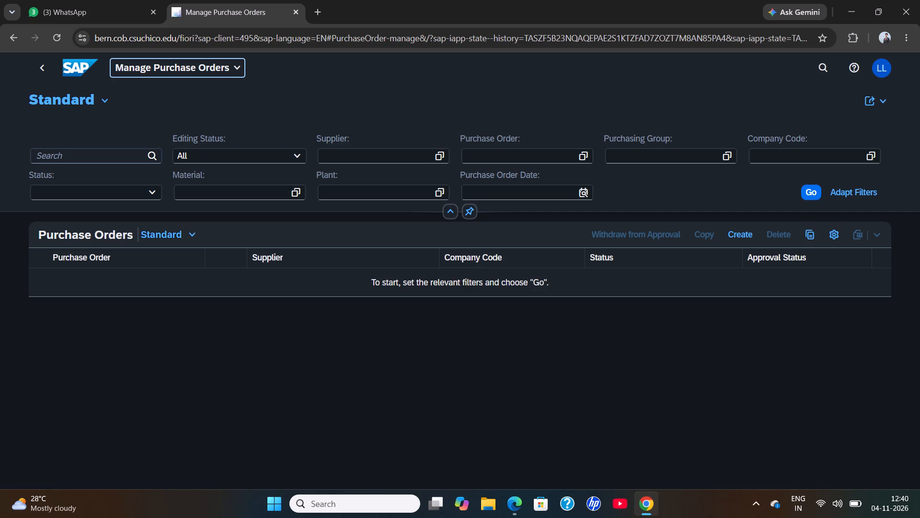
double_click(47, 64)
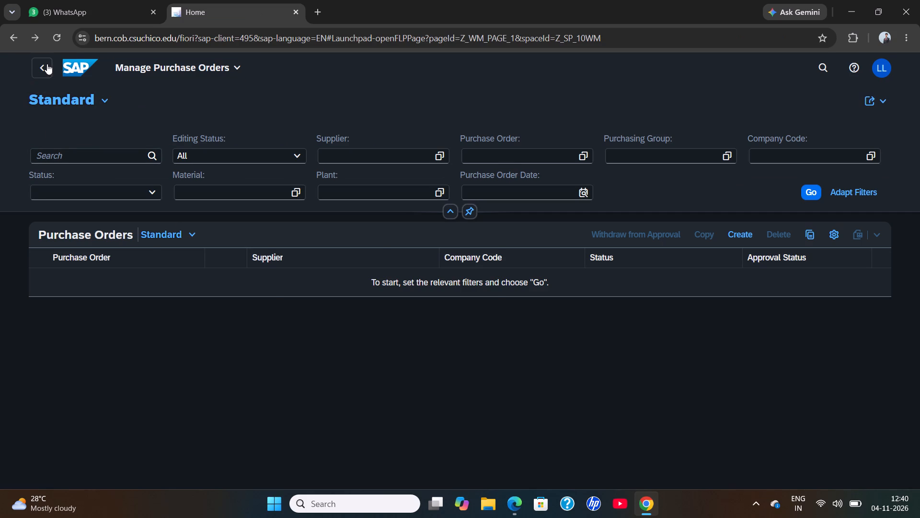